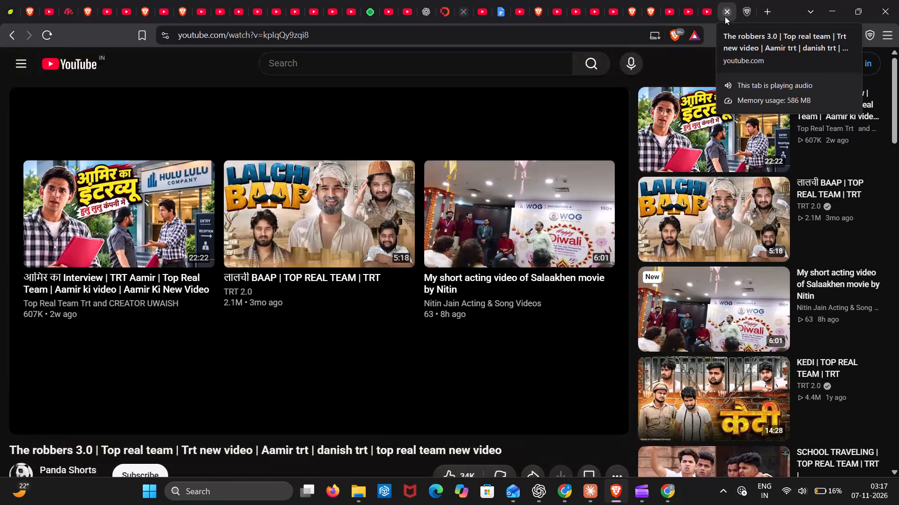
Close the YouTube tab playing "The robbers 3.0".
left_click(725, 16)
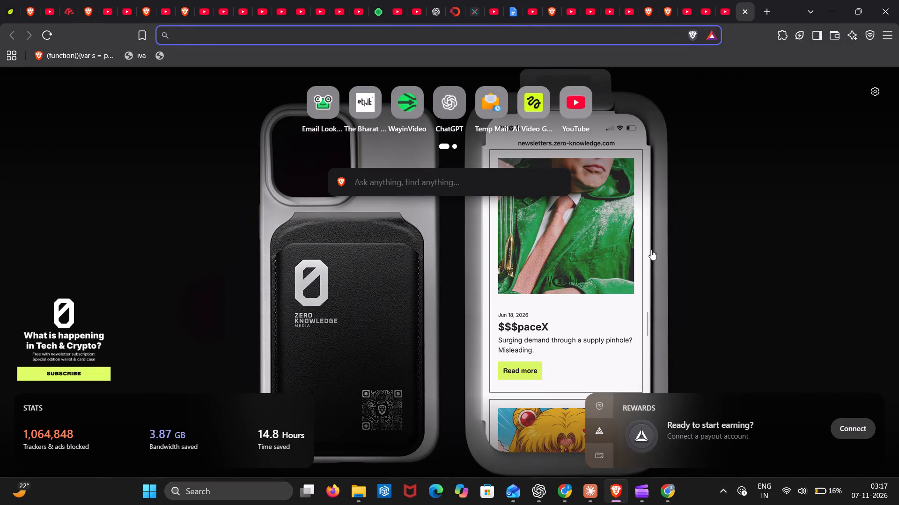
left_click(665, 504)
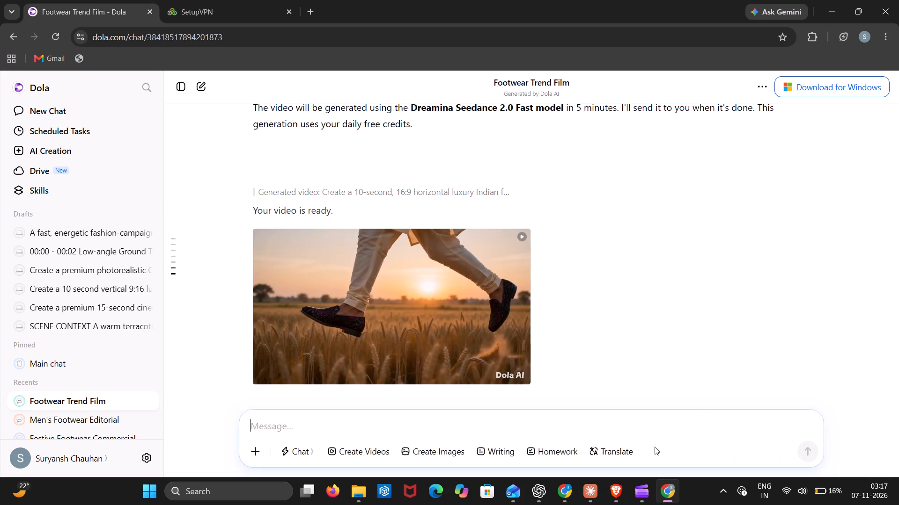
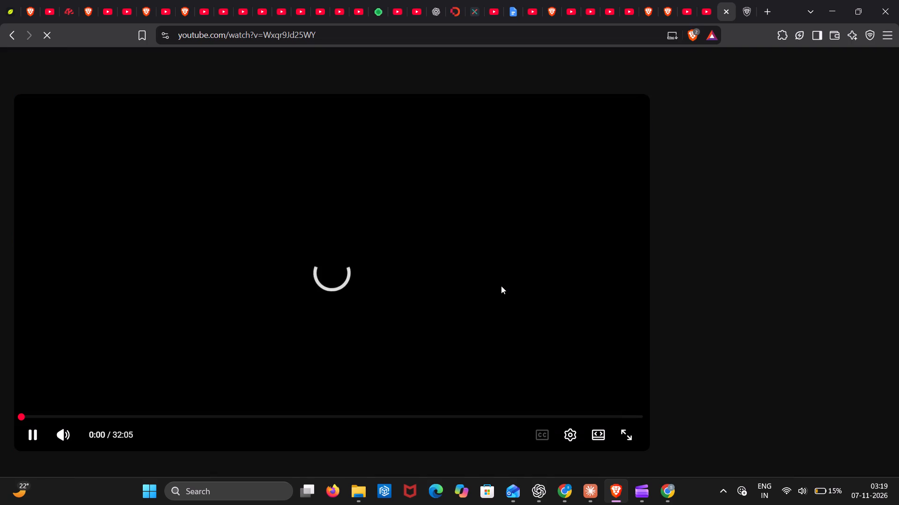
key("apostrophe")
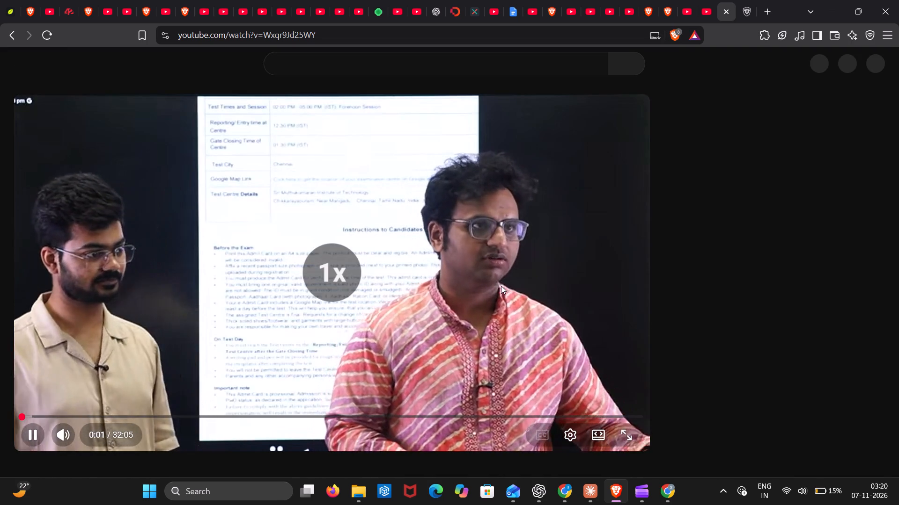
key("apostrophe")
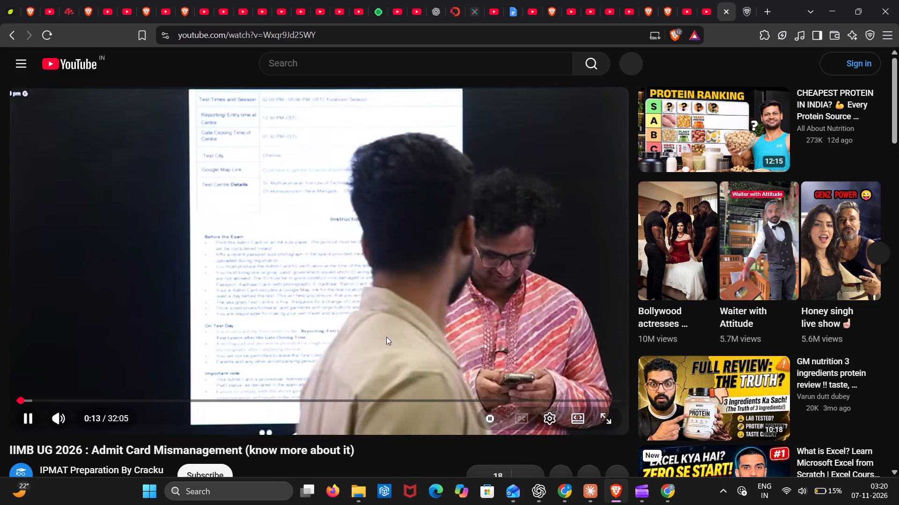
left_click(329, 394)
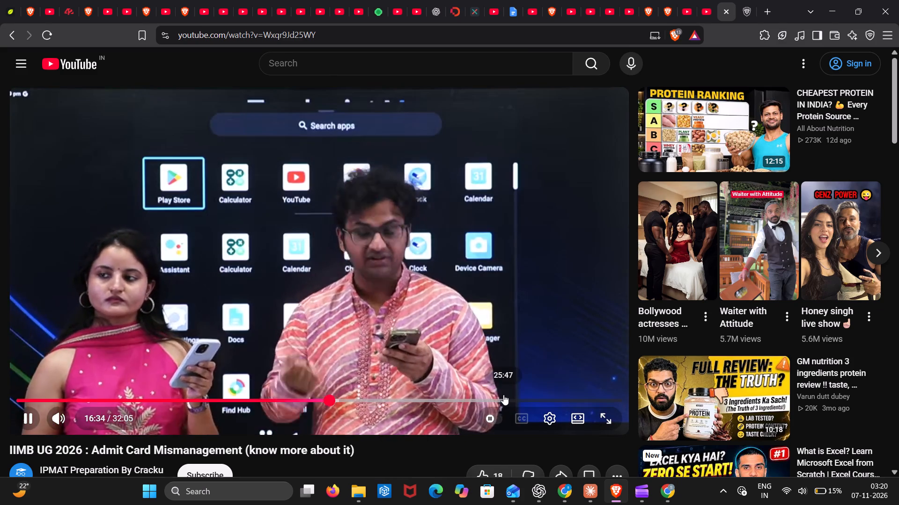
Read the description and viewer comments below the IIMB UG 2026 admit card video, and return to the player.
scroll(490, 310, "down", 2)
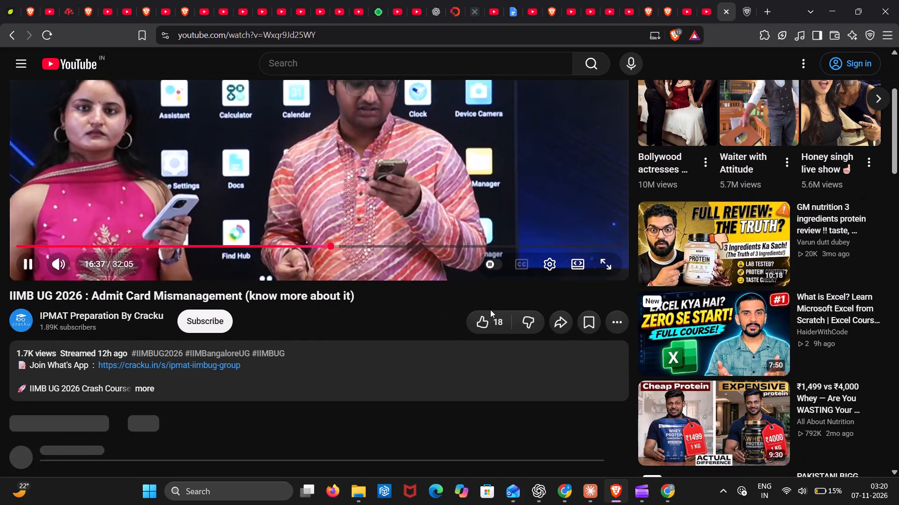
scroll(490, 310, "down", 1)
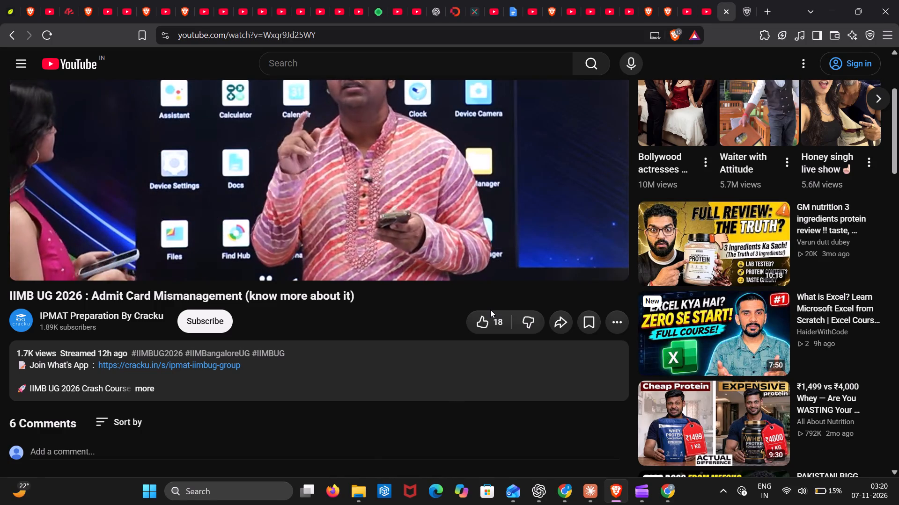
scroll(333, 314, "down", 3)
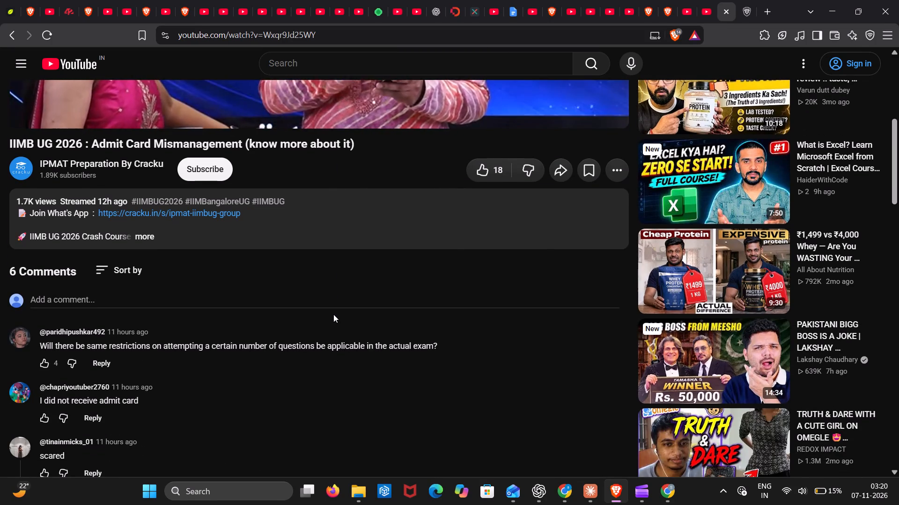
scroll(333, 314, "right", 1)
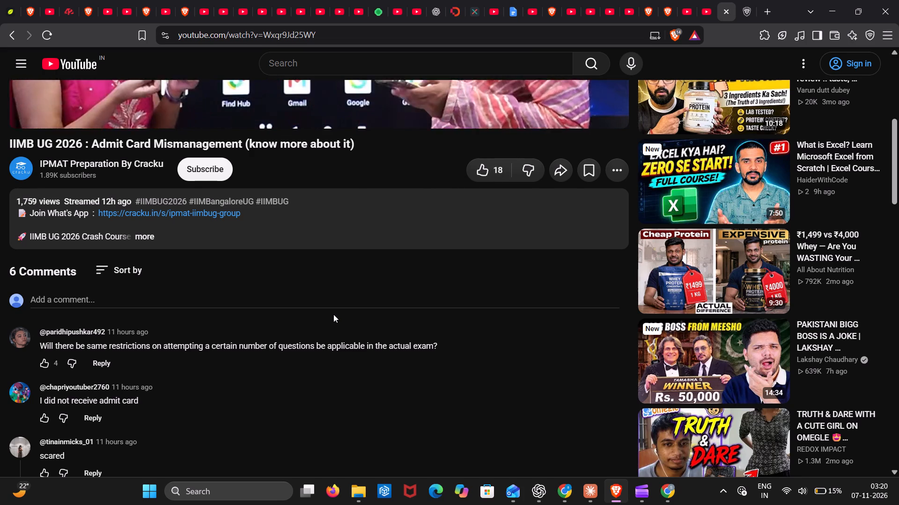
scroll(333, 314, "right", 1)
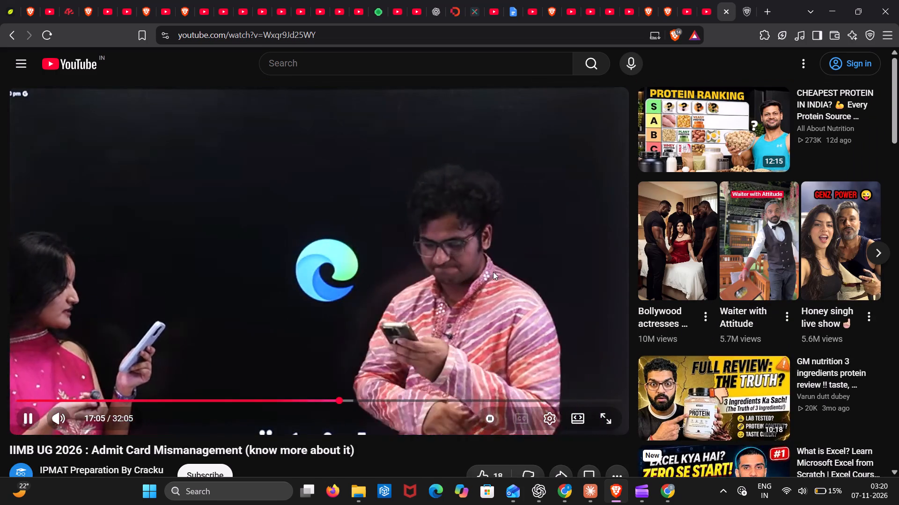
scroll(493, 272, "down", 8)
scroll(200, 228, "up", 2)
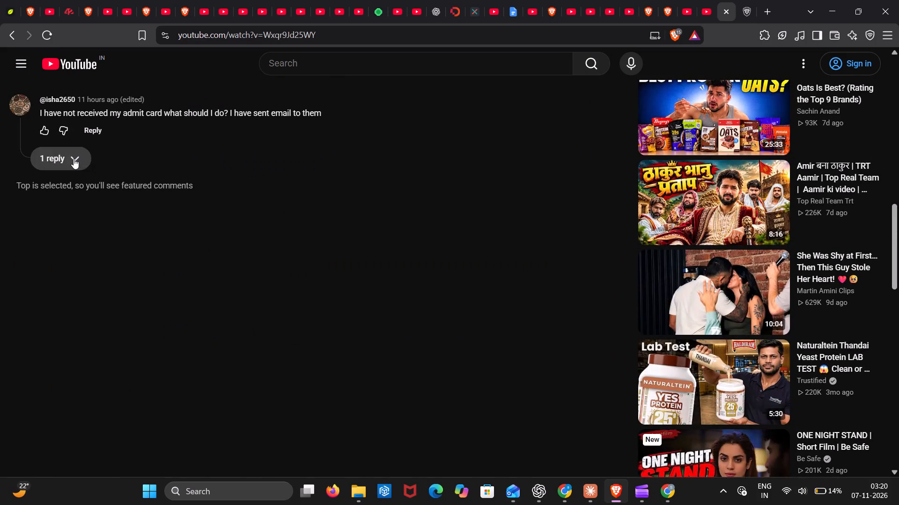
scroll(421, 207, "up", 7)
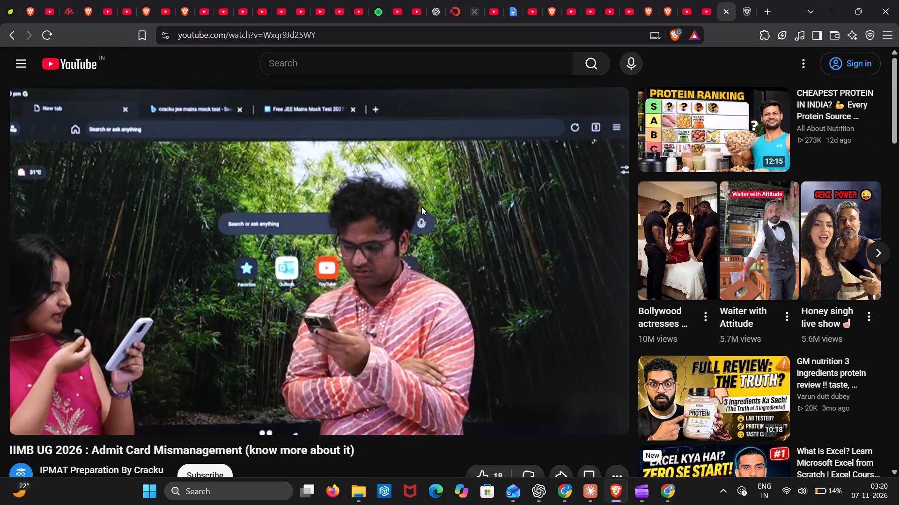
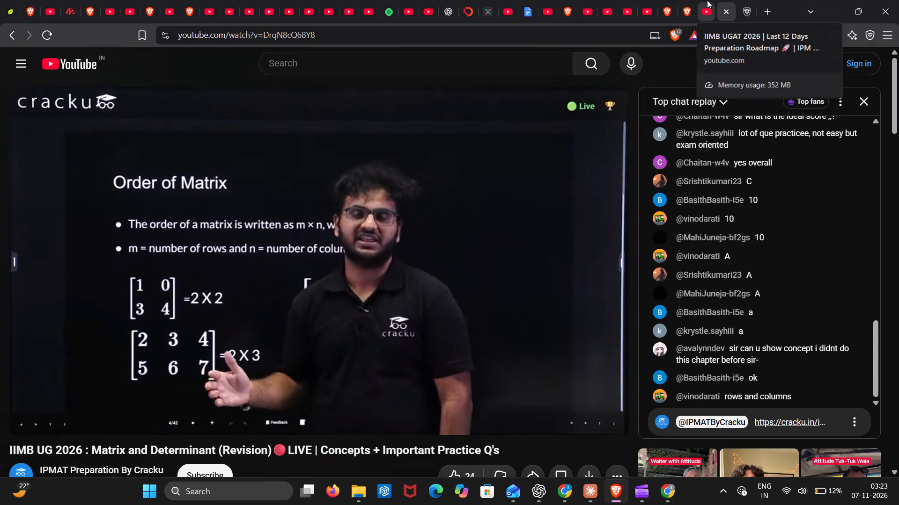
Open the tab "IIMB UGAT 2026 | Last 12 Days Preparation Roadmap" and pause its video.
left_click(707, 0)
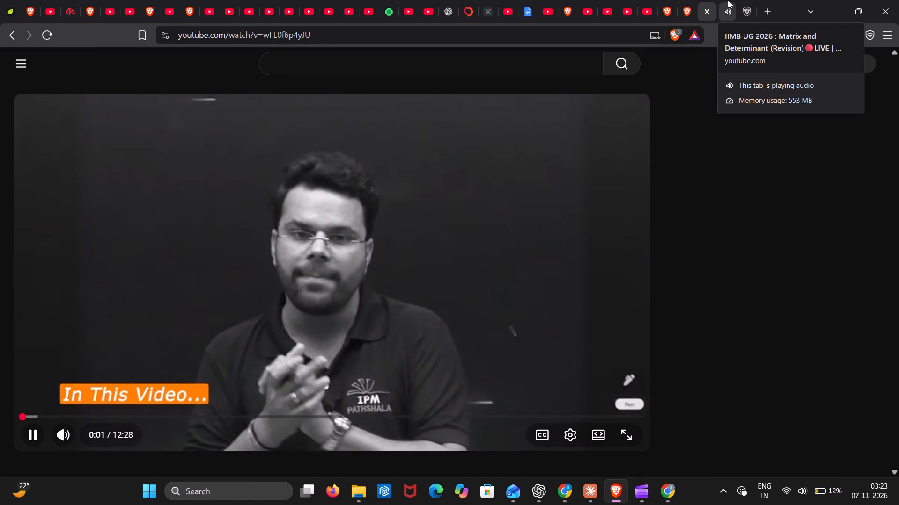
left_click(514, 225)
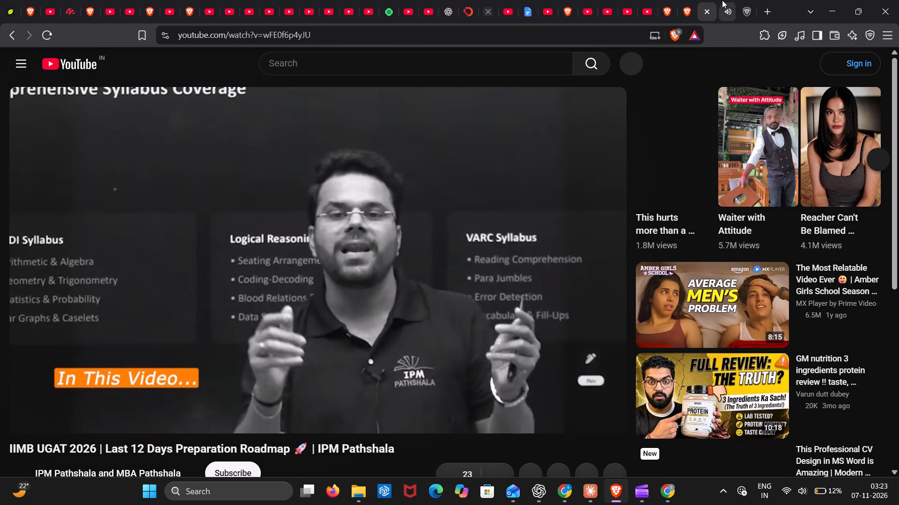
left_click(496, 217)
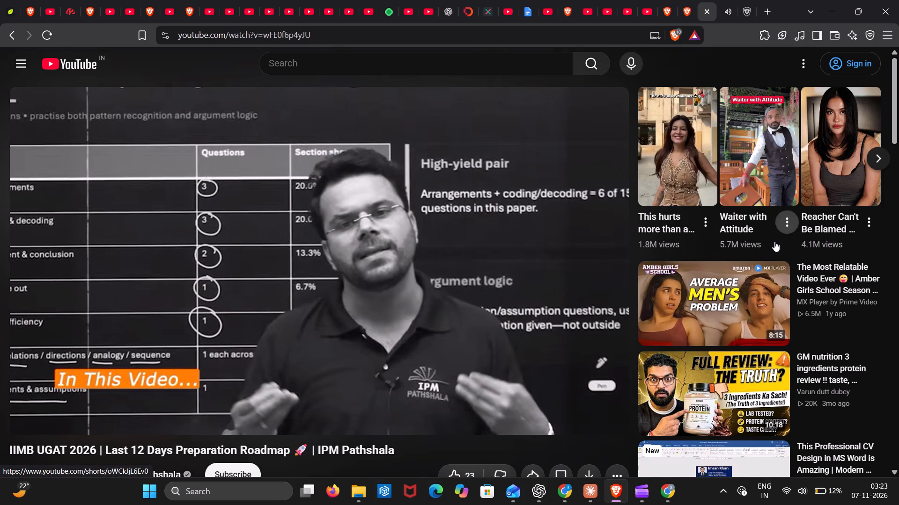
Return to the "Matrix and Determinant (Revision)" tab and search YouTube for "iim bg quants syllabus".
left_click(716, 0)
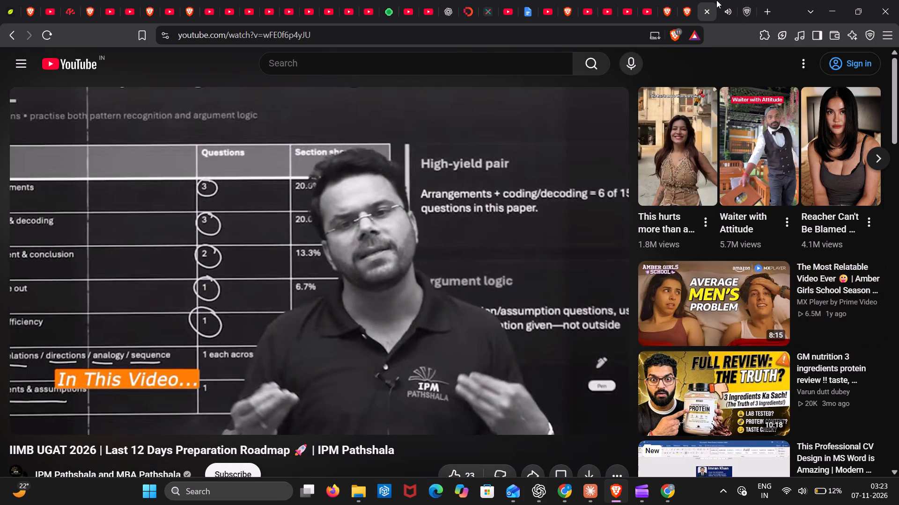
left_click(719, 0)
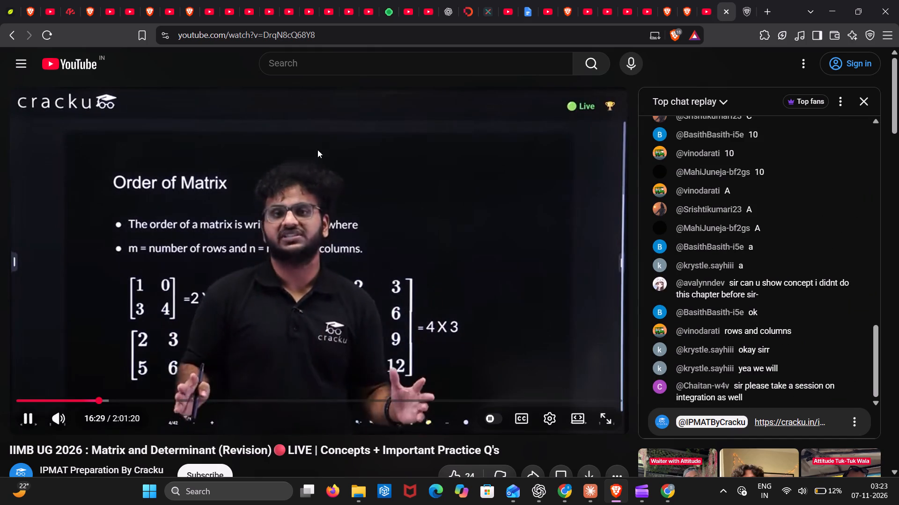
left_click(364, 72)
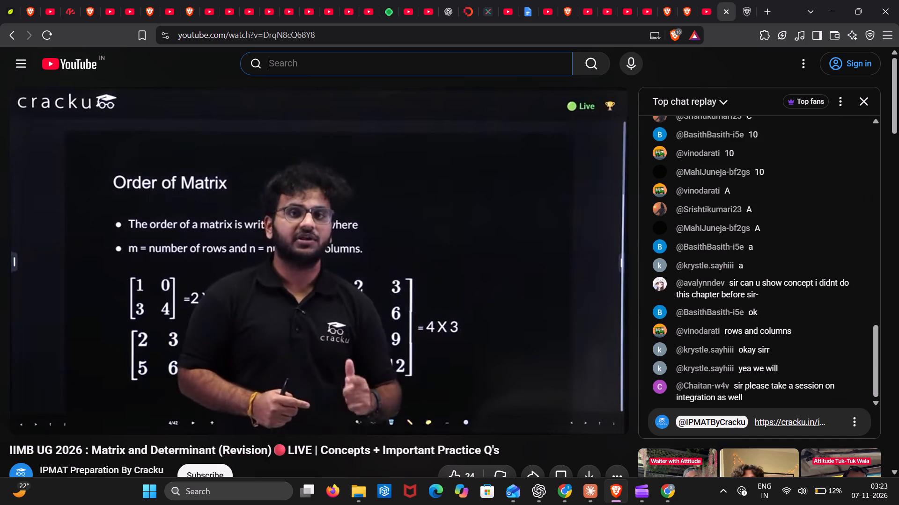
key("i")
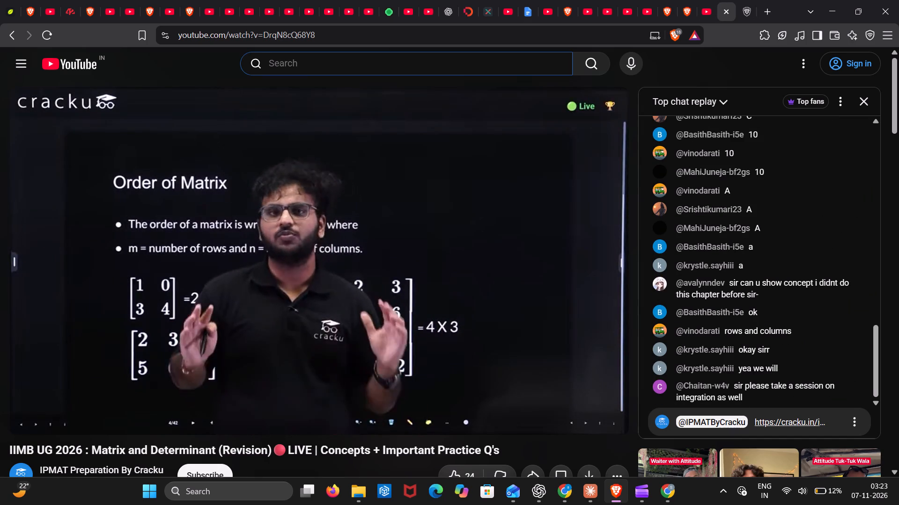
type("im")
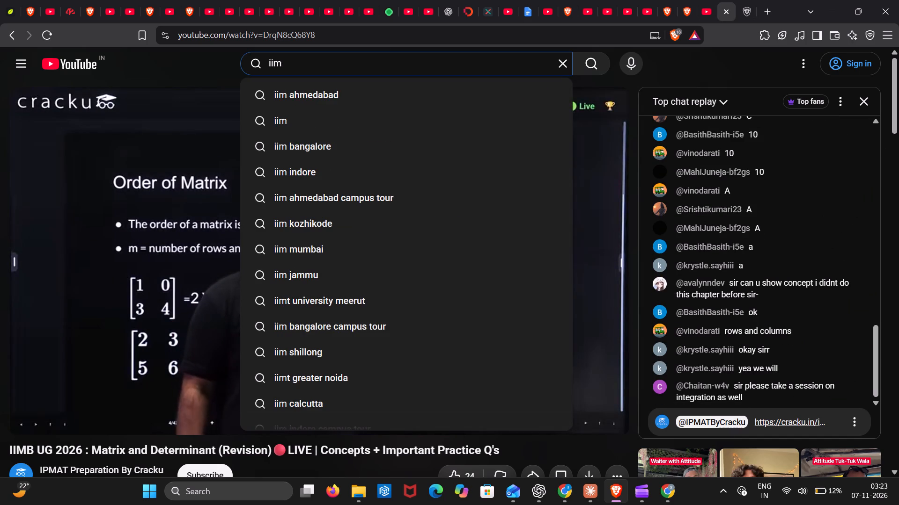
key("space")
type("bg")
key("space")
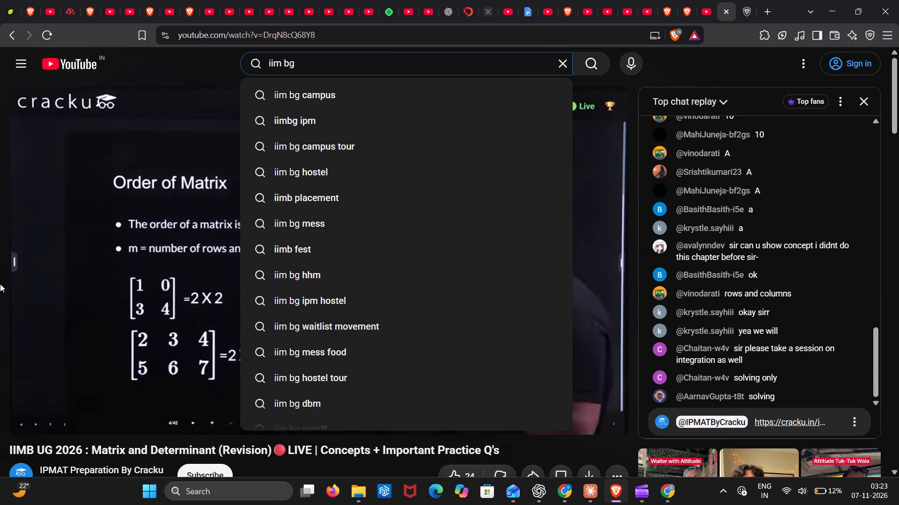
type("qa")
key("BackSpace")
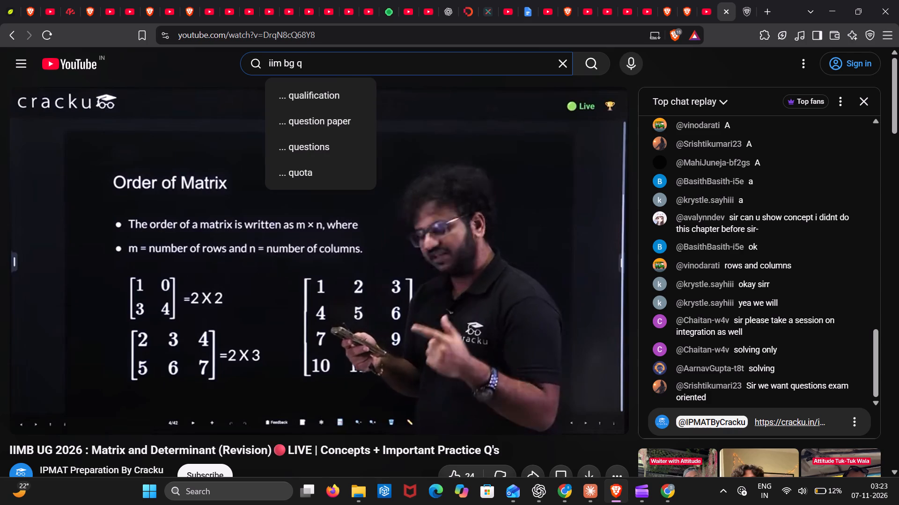
type("uants su")
key("BackSpace")
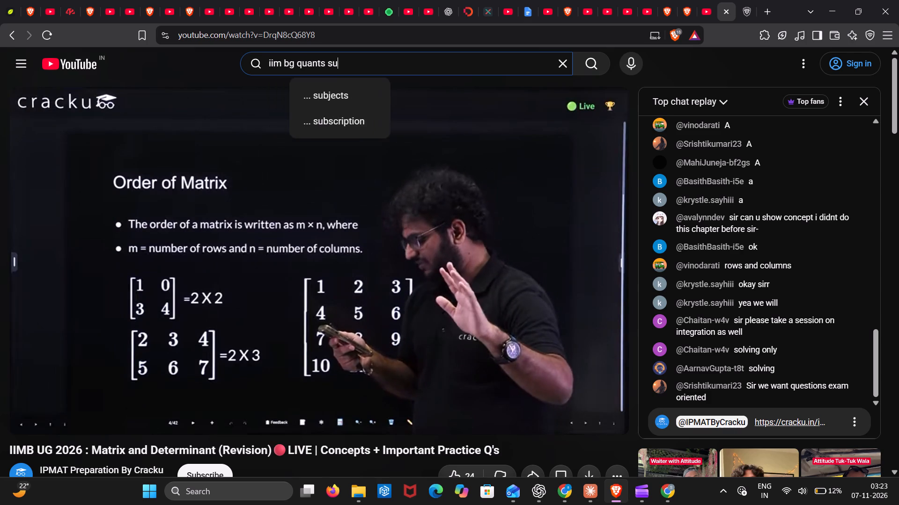
type("yllabus")
key("Return")
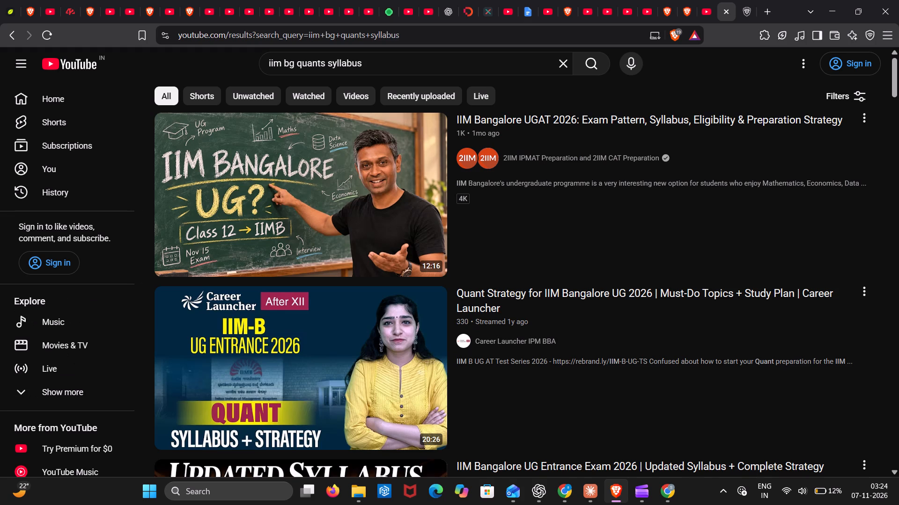
Look over the syllabus results and refine the search to "iim bg quants syllabus one shot".
scroll(471, 371, "down", 3)
scroll(387, 351, "down", 1)
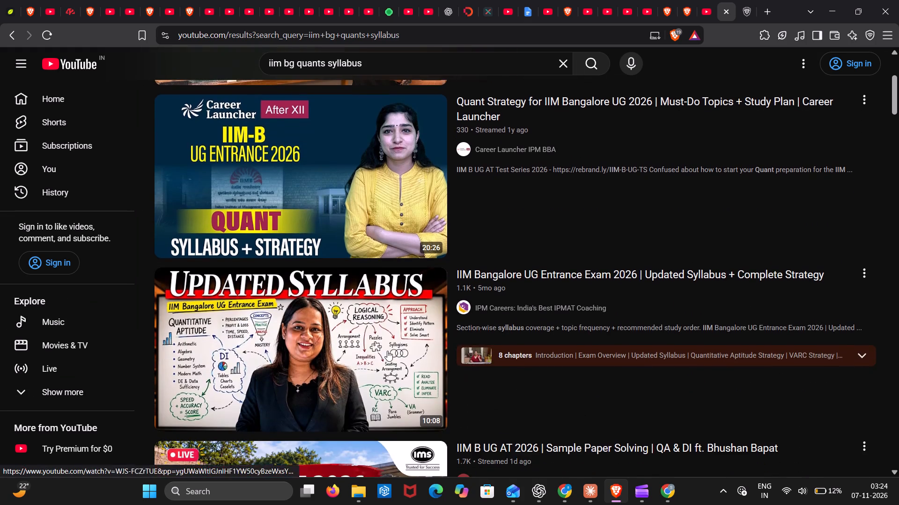
scroll(387, 351, "down", 3)
left_click(425, 62)
key("space")
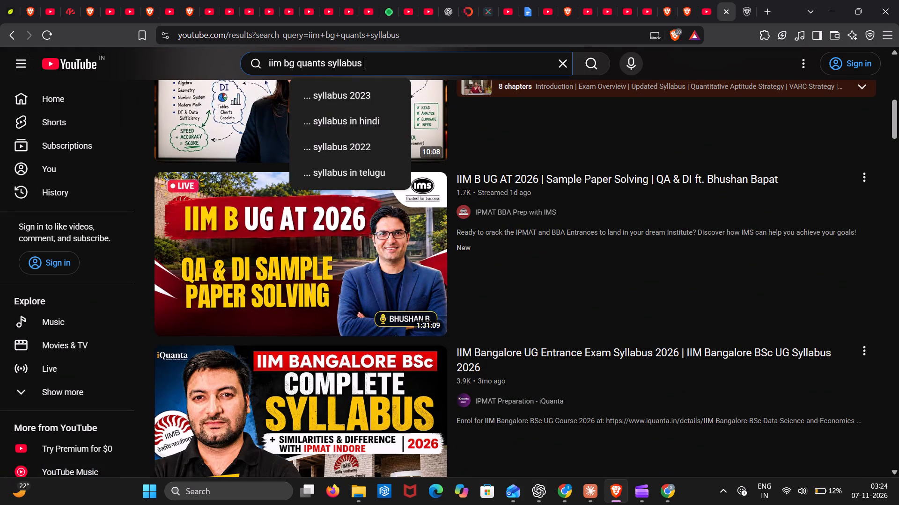
type("one shot")
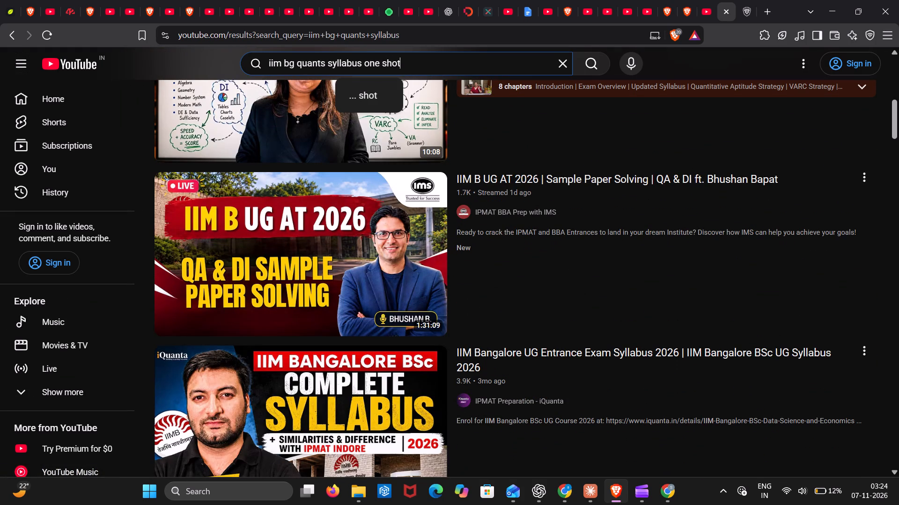
key("Return")
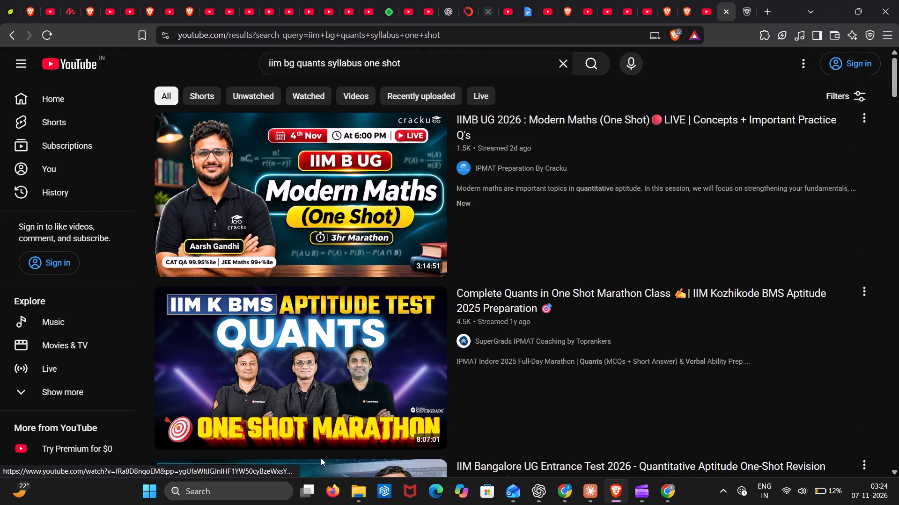
Browse the one-shot results and skip ahead in the preview of "IIM B UG AT 2026 | Sample Paper Solving".
scroll(321, 458, "down", 2)
scroll(345, 288, "down", 5)
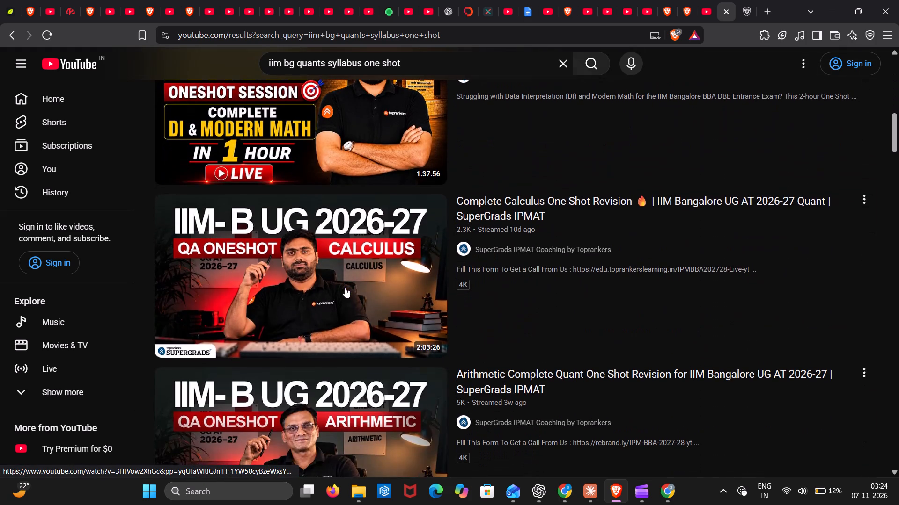
scroll(357, 224, "down", 7)
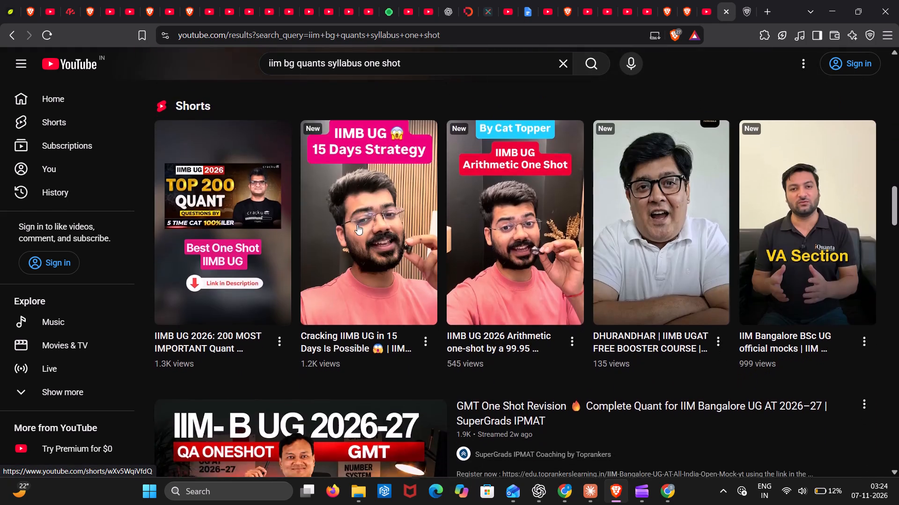
scroll(357, 224, "up", 4)
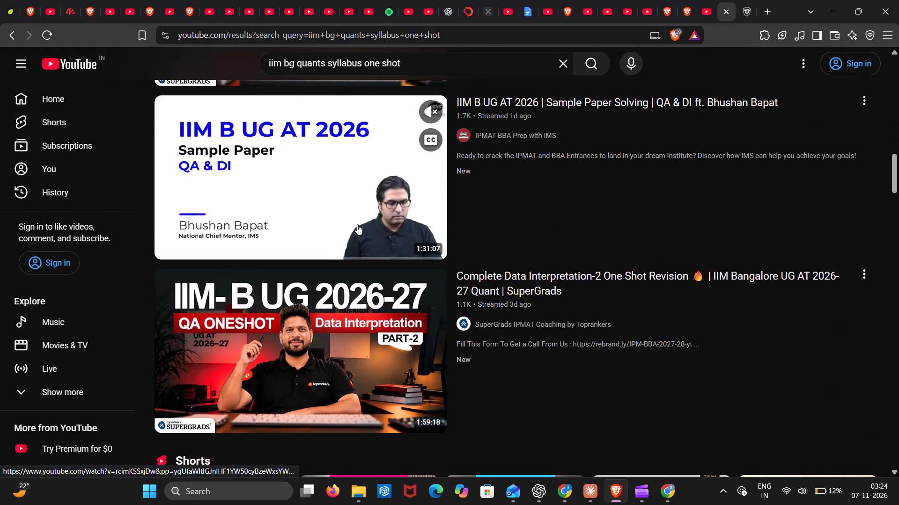
scroll(354, 344, "up", 1)
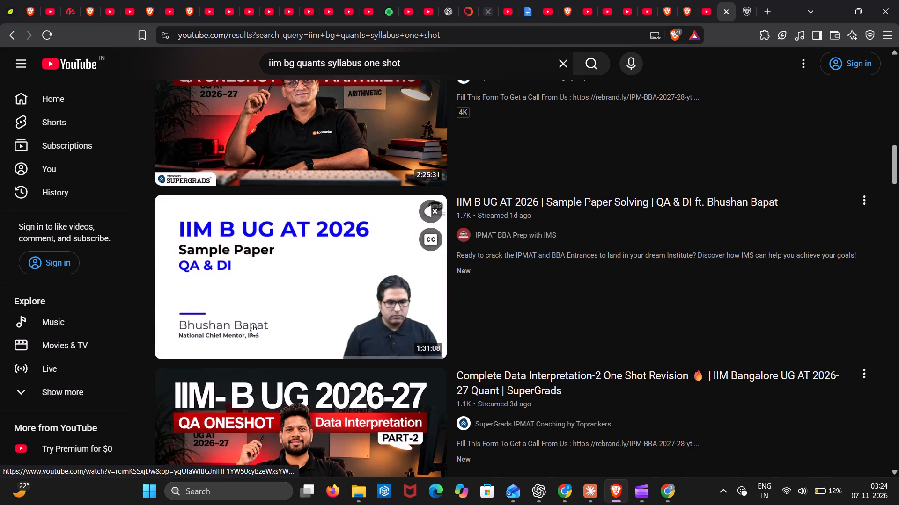
left_click(203, 352)
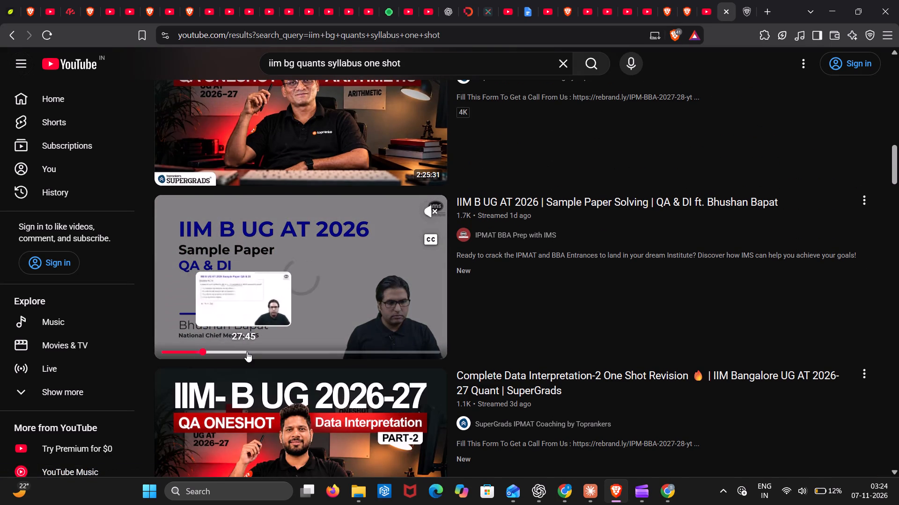
Compare the one-shot quant revision videos around the sample paper result and below the Shorts row.
scroll(298, 285, "up", 1)
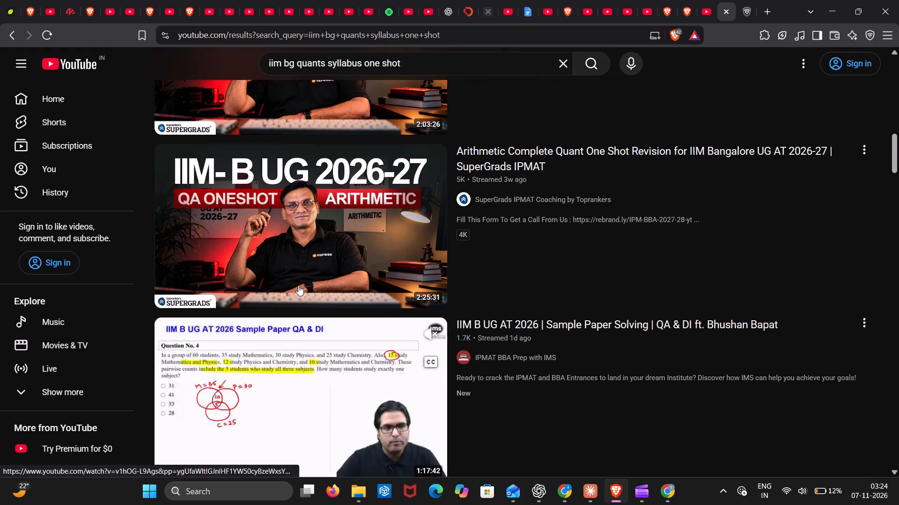
scroll(298, 285, "up", 1)
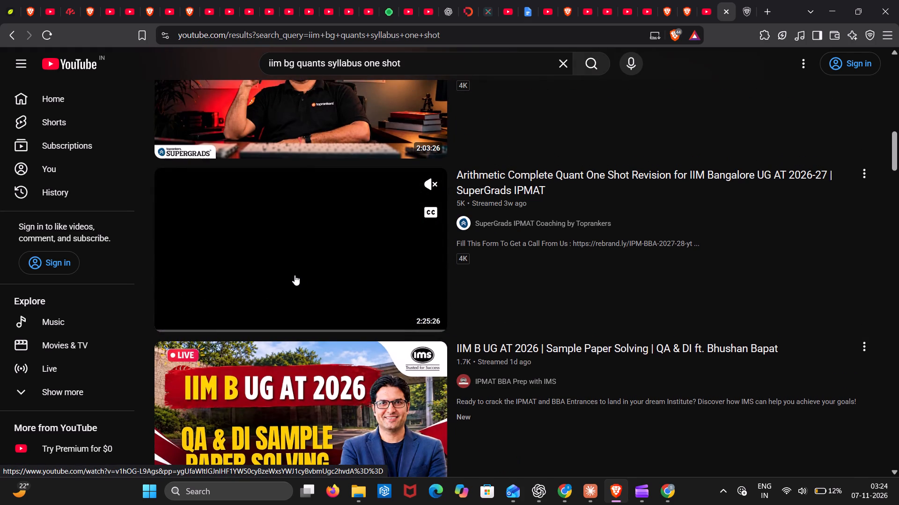
scroll(295, 275, "up", 4)
scroll(295, 275, "down", 11)
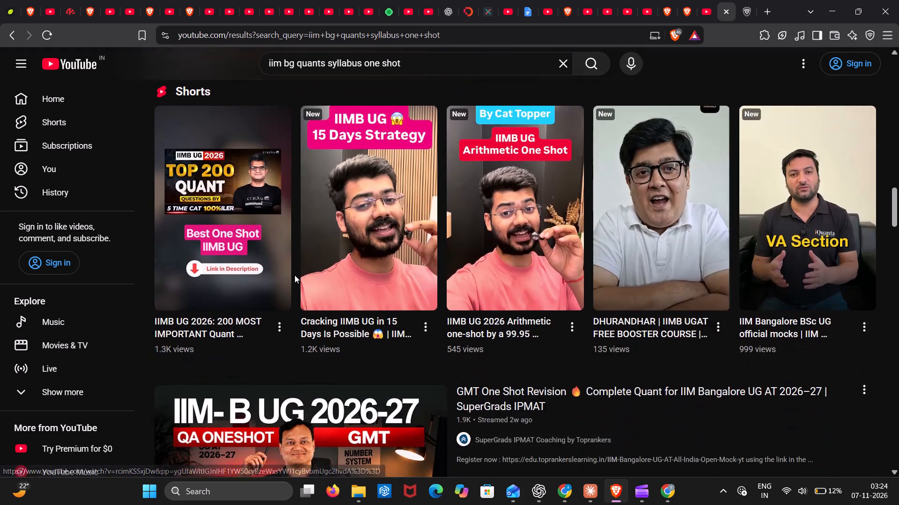
scroll(295, 275, "down", 2)
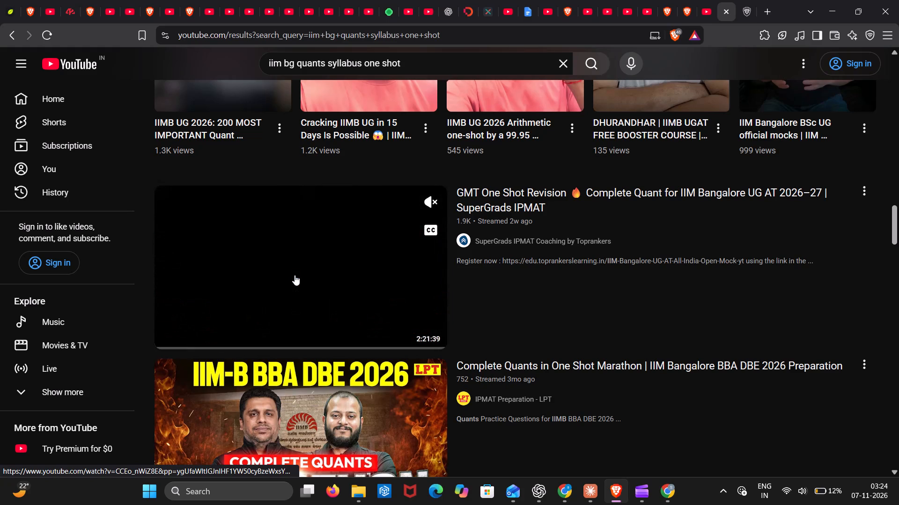
scroll(295, 275, "down", 1)
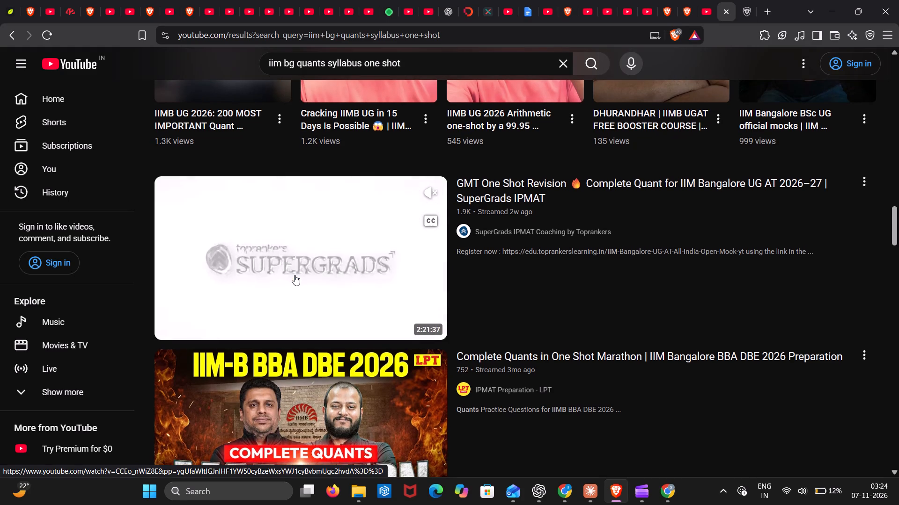
scroll(295, 275, "down", 2)
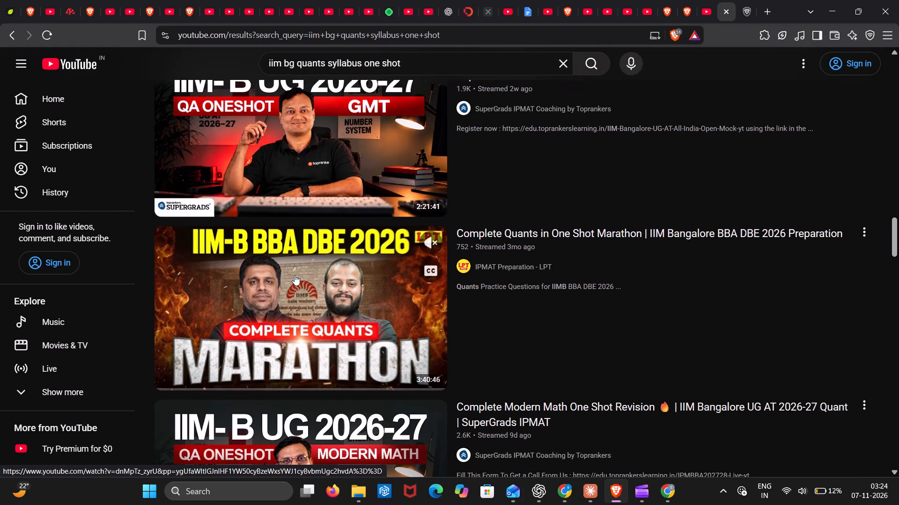
Sample several points in the inline preview of SuperGrads' "GMT One Shot Revision" video to check its questions and explanations.
scroll(295, 275, "up", 1)
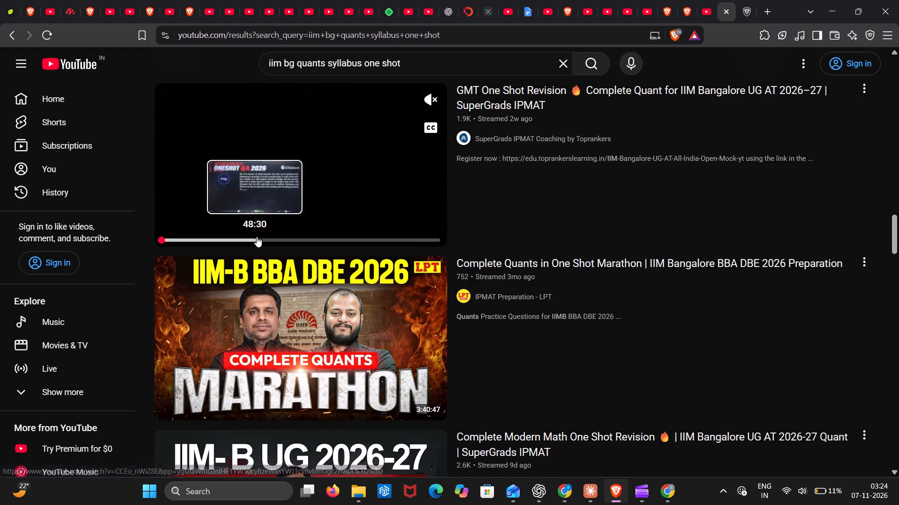
left_click(257, 237)
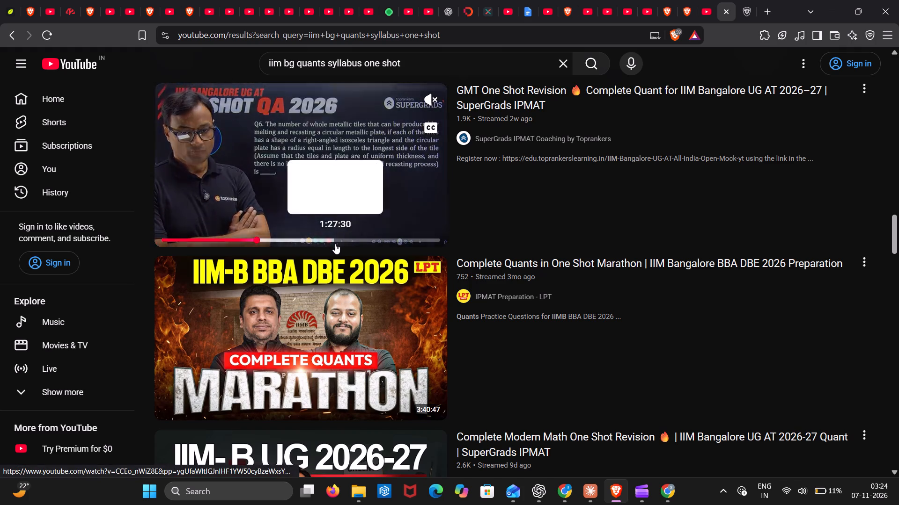
left_click(335, 244)
left_click(375, 236)
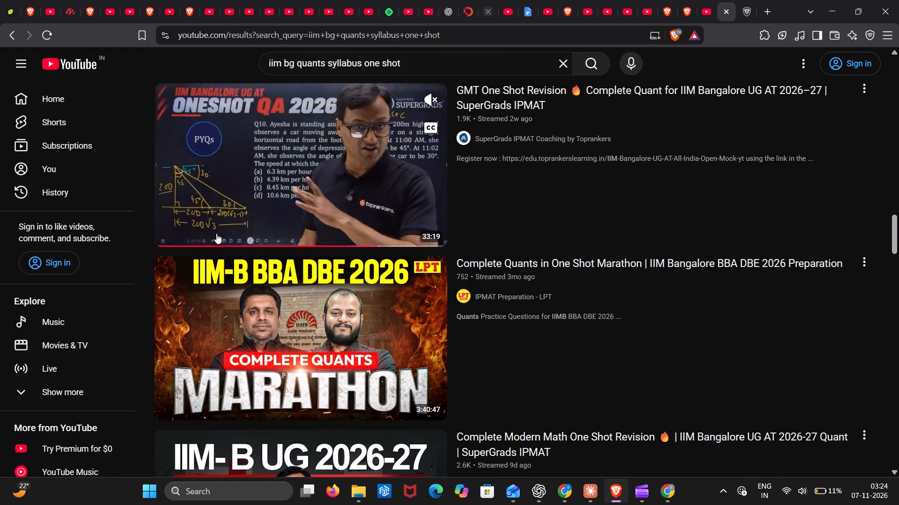
left_click(200, 240)
left_click(189, 241)
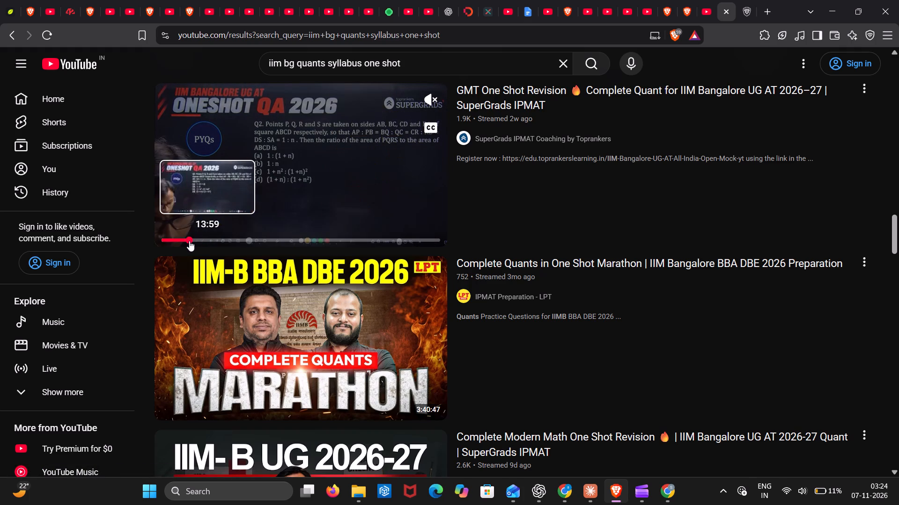
left_click(175, 241)
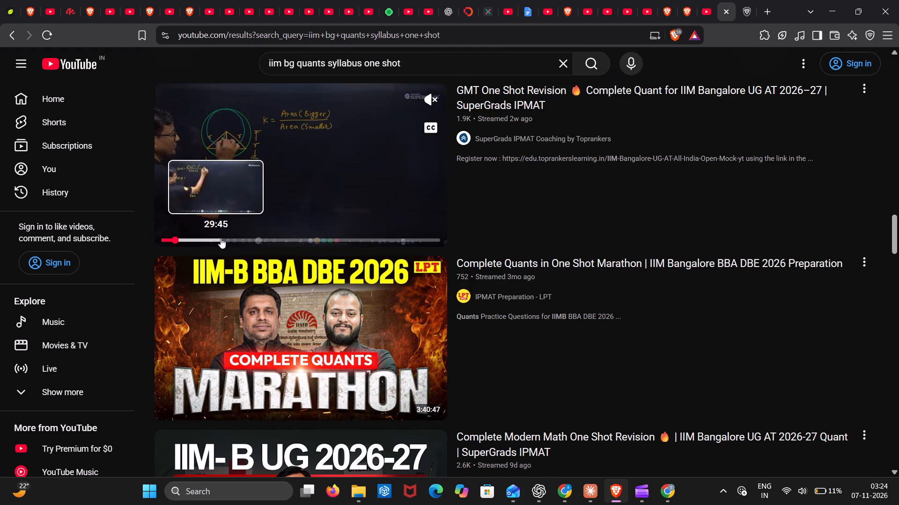
Browse further down the one-shot results and sample several points in the inline preview of Cracku's "Algebra One Shot" video.
scroll(279, 294, "down", 2)
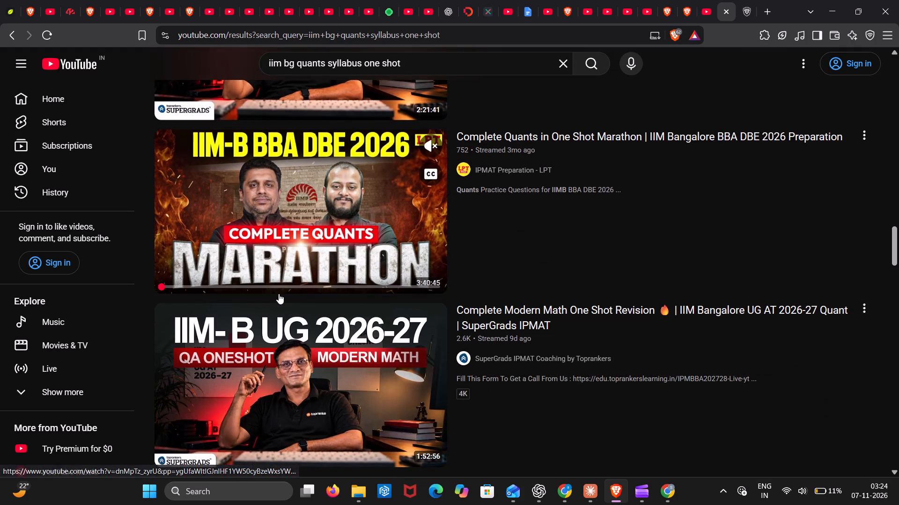
scroll(279, 294, "down", 4)
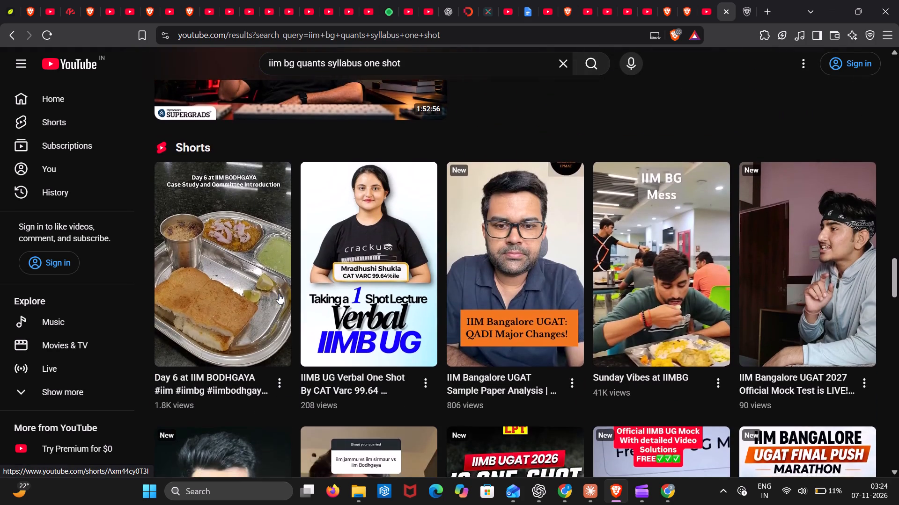
scroll(279, 294, "down", 6)
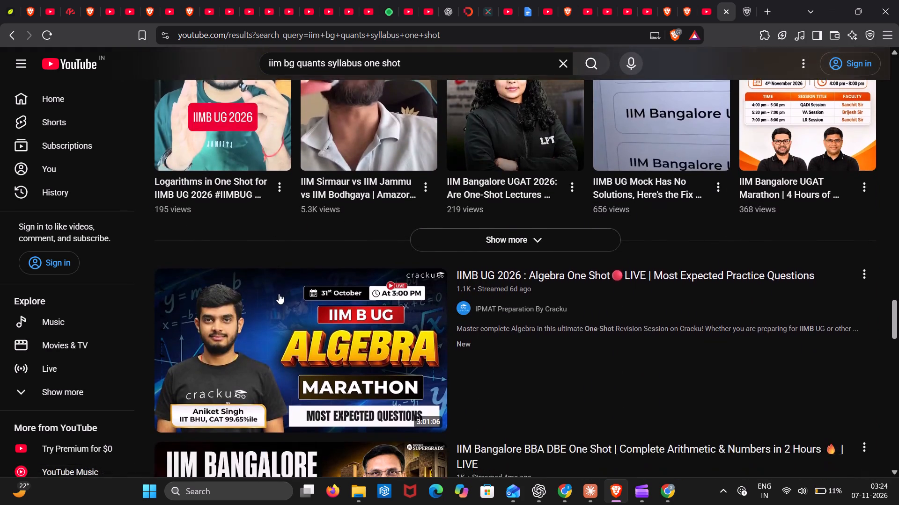
scroll(279, 294, "down", 1)
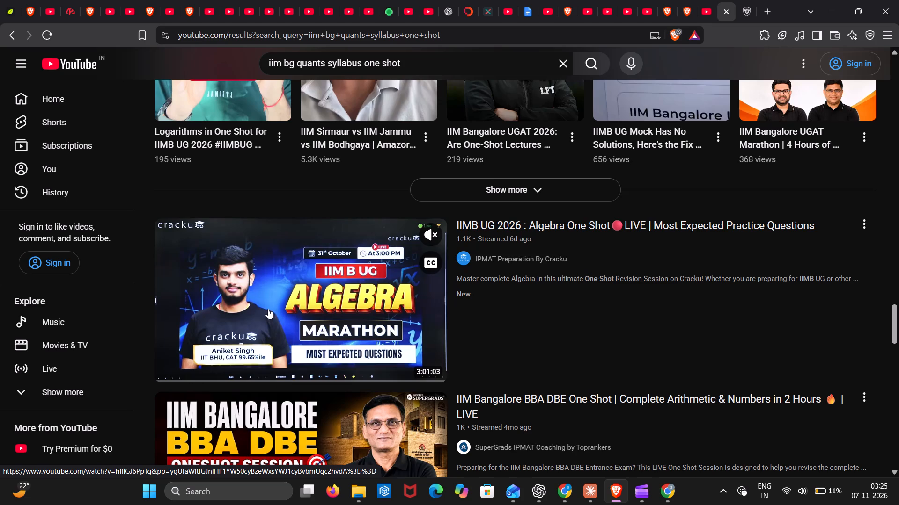
left_click(218, 378)
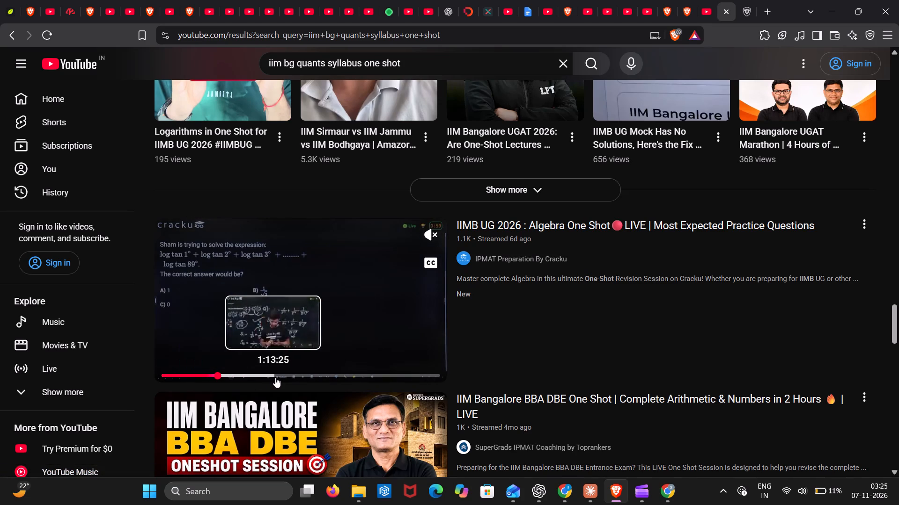
left_click(277, 377)
left_click(334, 374)
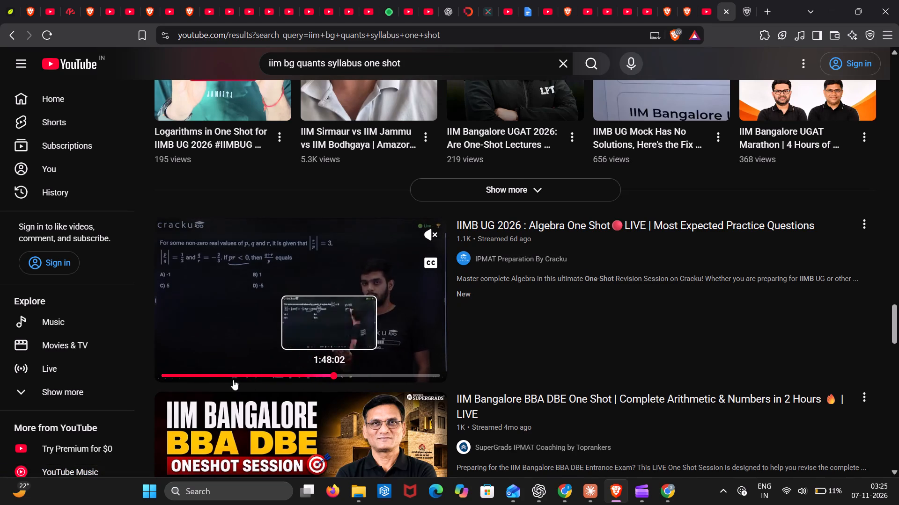
left_click(162, 374)
Open Cracku's "IIMB UG 2026 : Algebra One Shot" video, pause it and rewind it to the start.
left_click(275, 313)
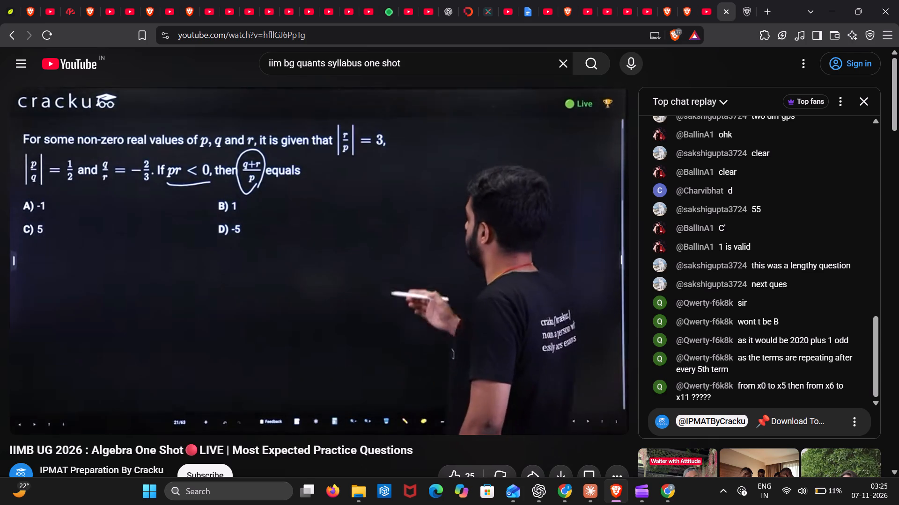
left_click(244, 247)
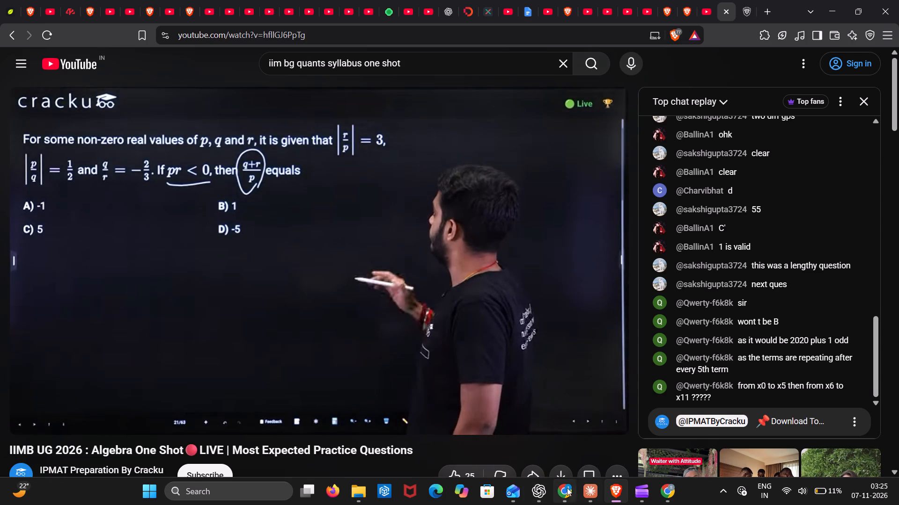
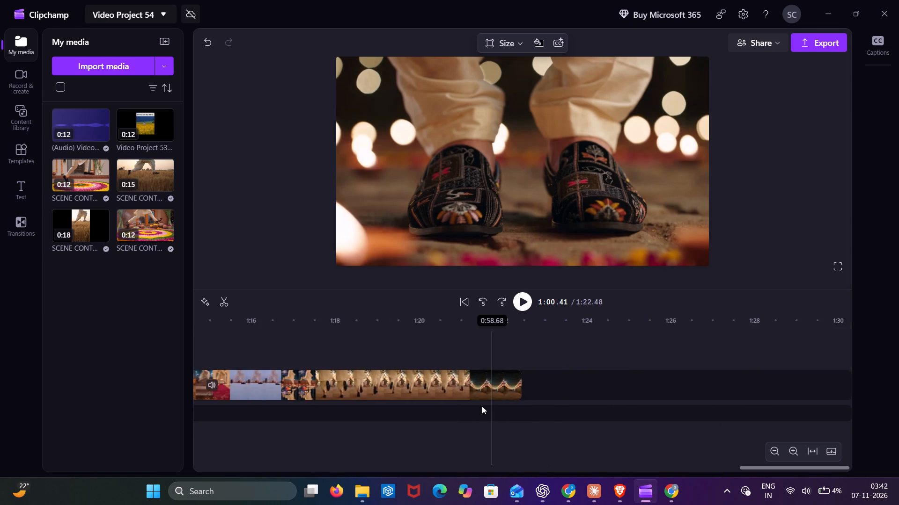
scroll(482, 406, "right", 12)
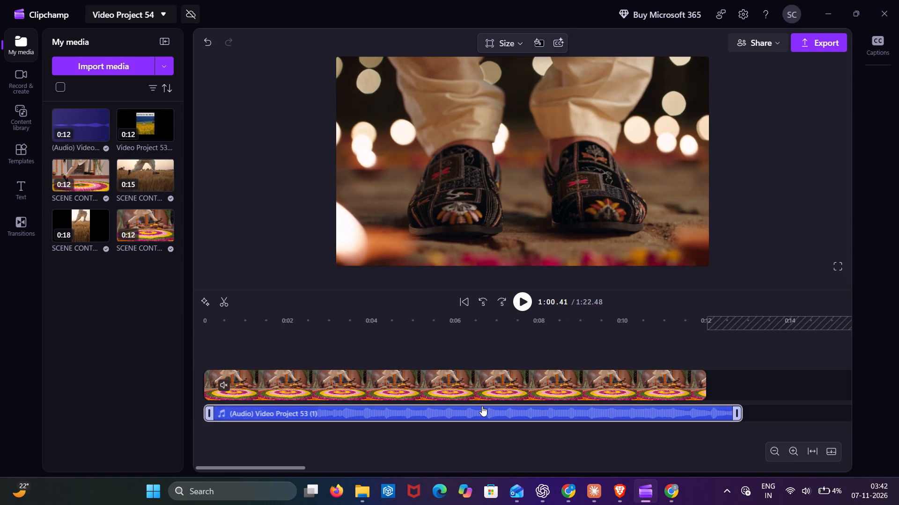
scroll(482, 406, "left", 6)
scroll(482, 406, "right", 1)
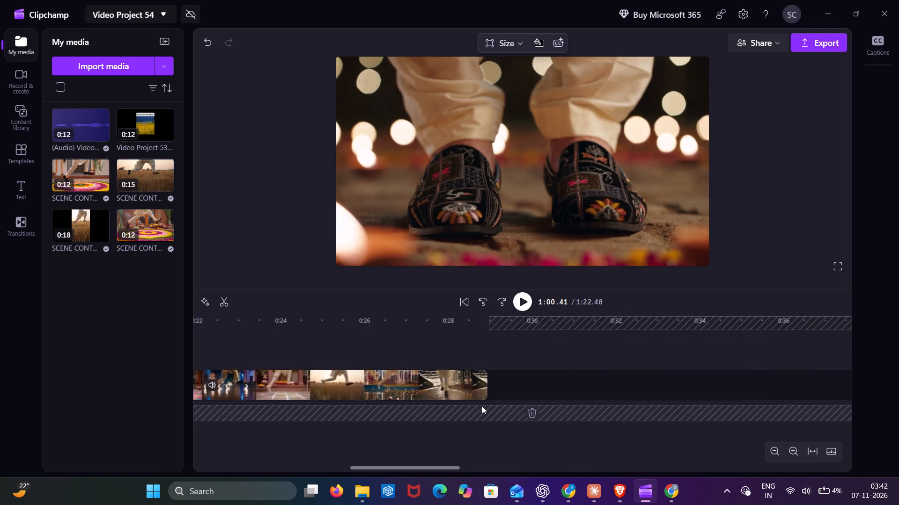
scroll(482, 406, "right", 1)
left_click(344, 338)
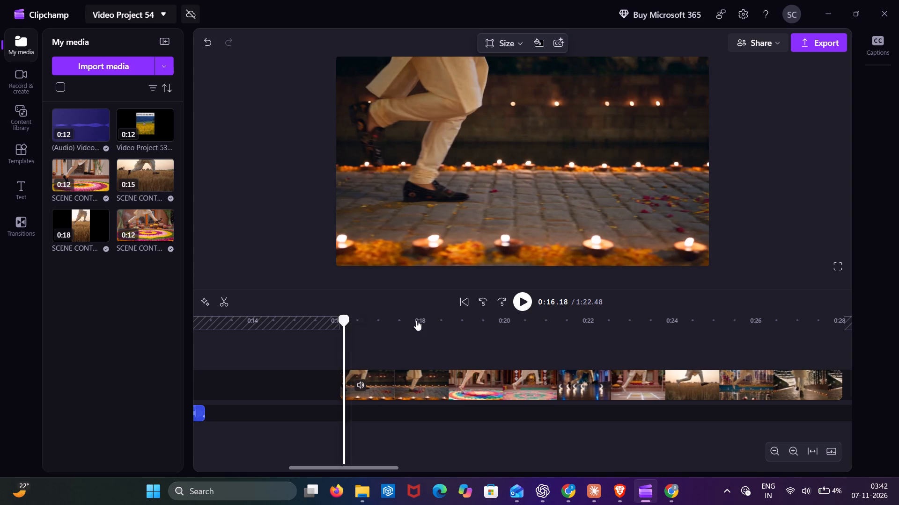
left_click(517, 299)
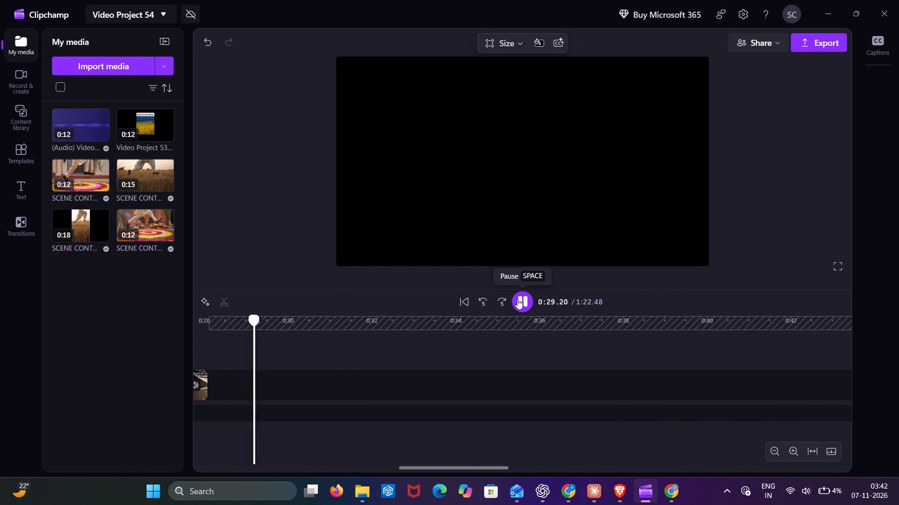
left_click(517, 299)
Play the first timeline clip from 0:00, pausing to examine the shoes from the diya-lit run to the riverside-steps leap.
scroll(467, 355, "right", 6)
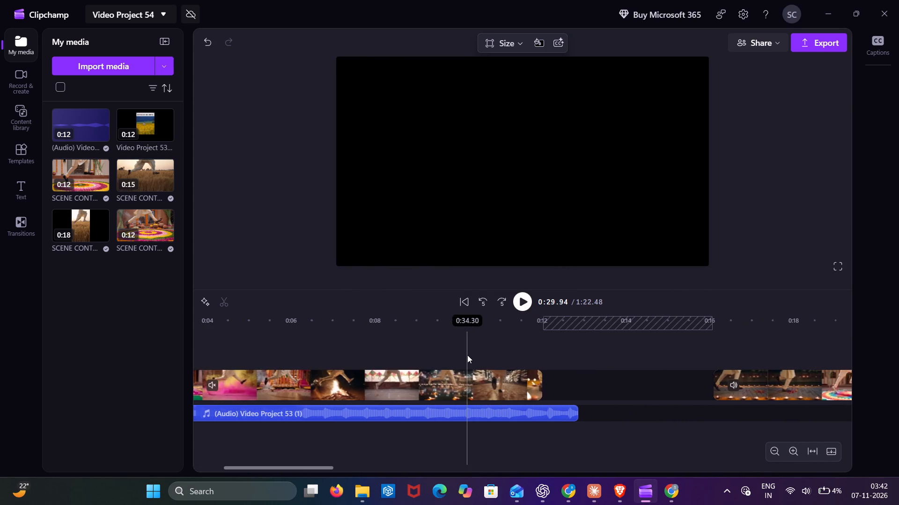
scroll(384, 373, "right", 8)
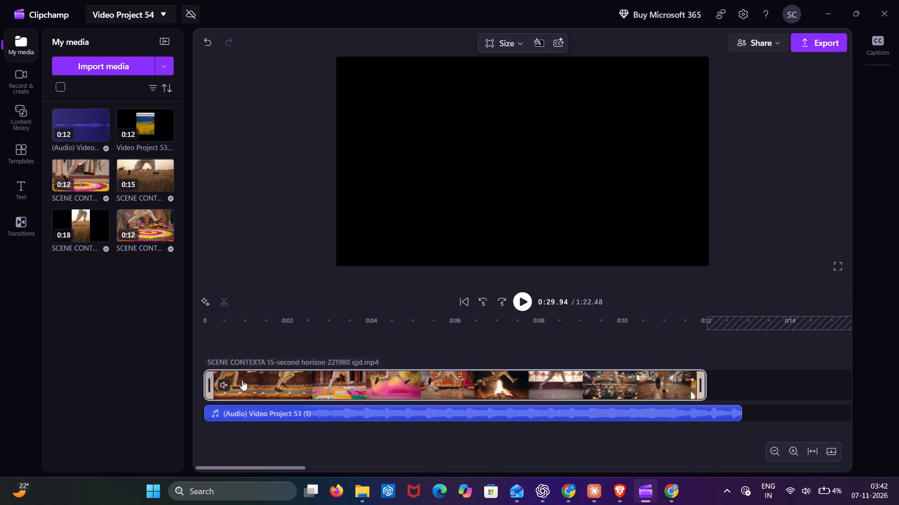
left_click(203, 360)
key("space")
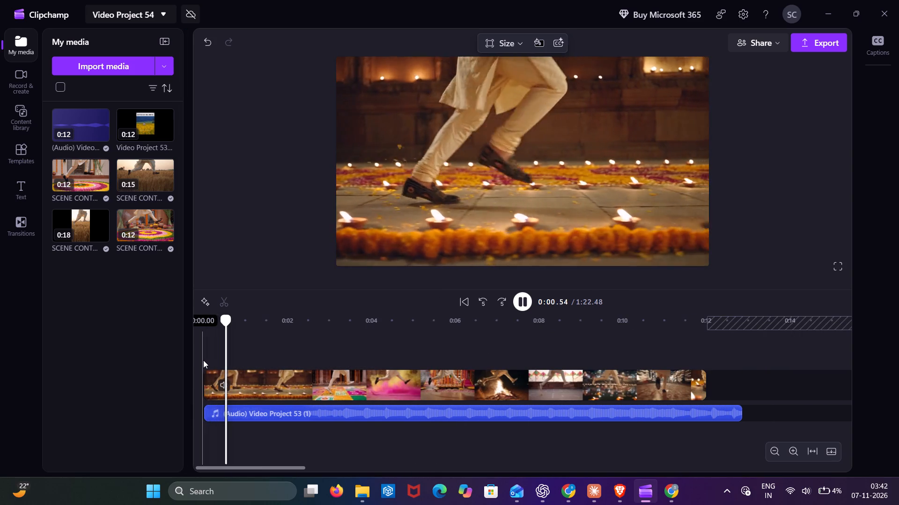
key("space")
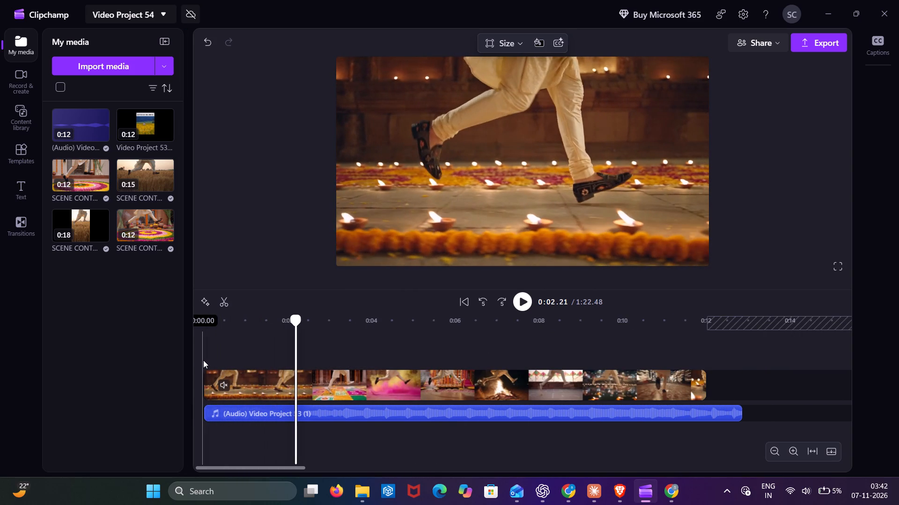
key("space")
key("space")
key("space")
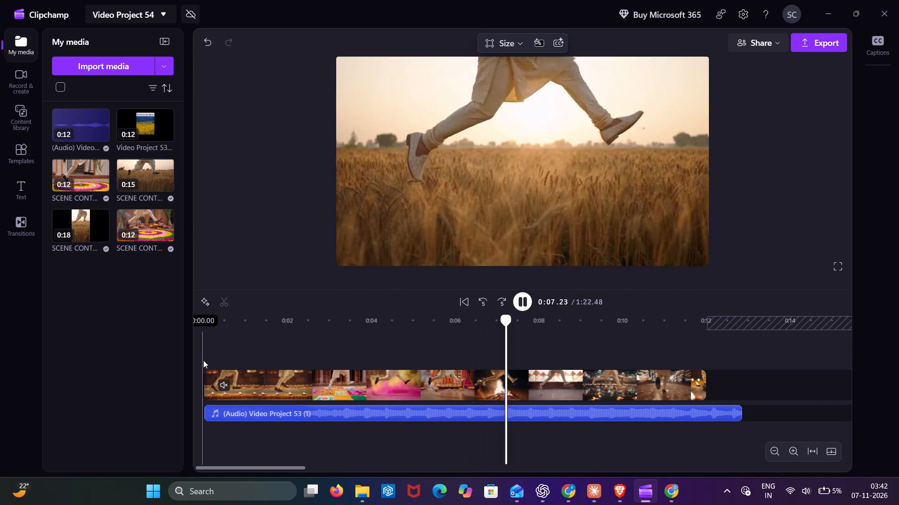
key("space")
key("space")
key("space")
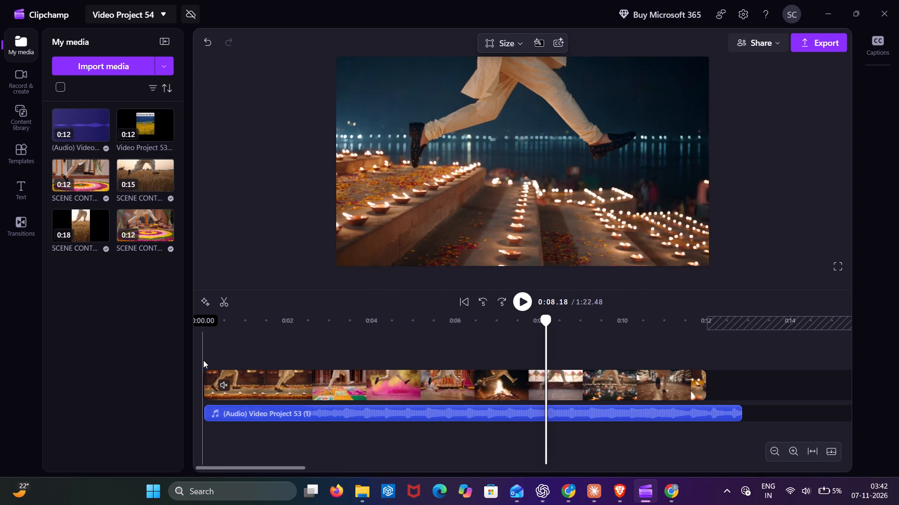
Play the rest of the first clip, pausing to examine the shoes from the marigold-aisle leap through the floating-diya scene.
key("space")
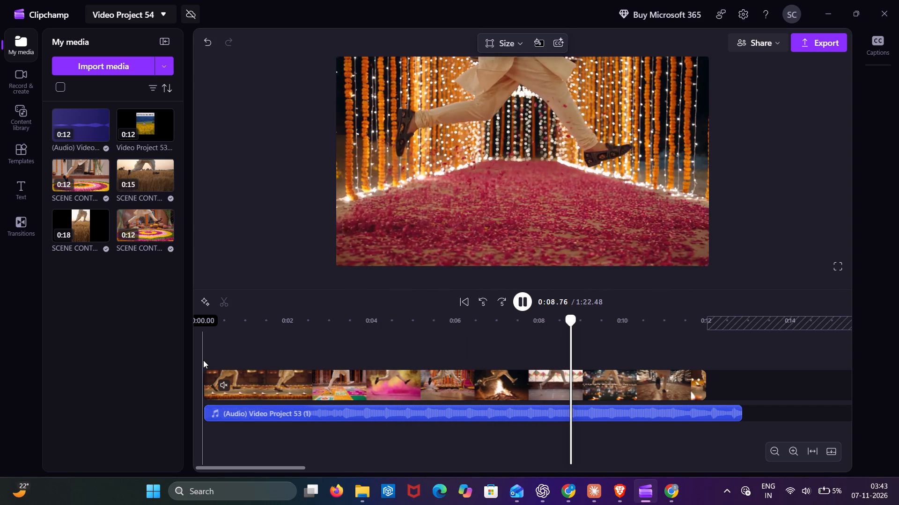
key("space")
key("space")
key("space")
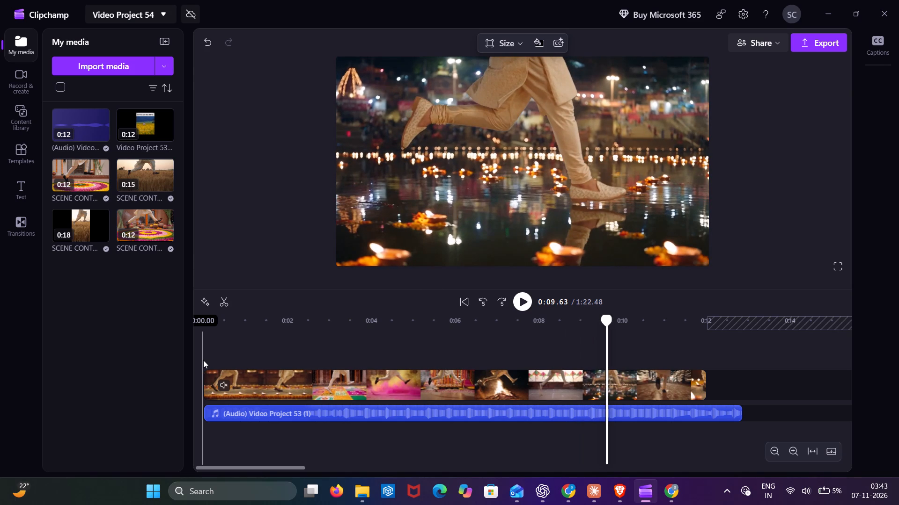
key("space")
key("space")
key("space")
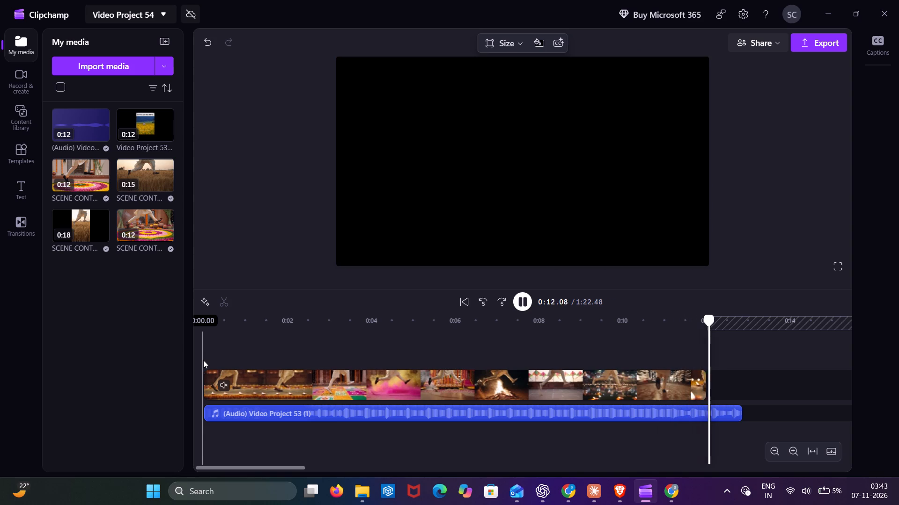
key("space")
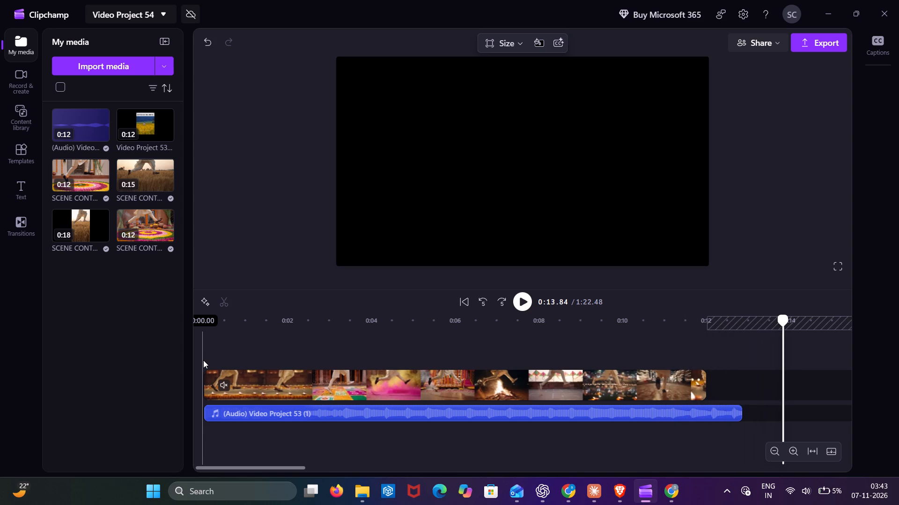
Play the second clip from about 0:16 and scrub through its coloured-powder, rangoli, marigold-floor and diya-lit scenes to compare the shoes.
scroll(203, 360, "left", 3)
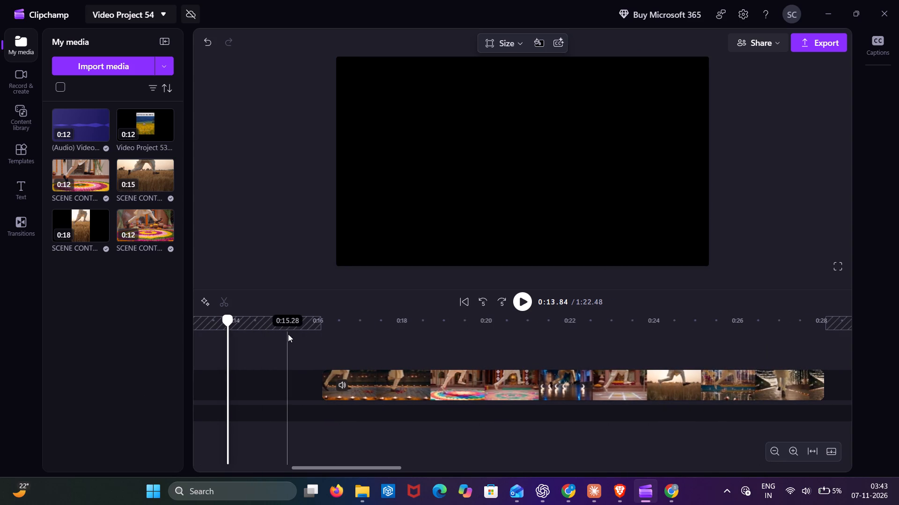
left_click(319, 335)
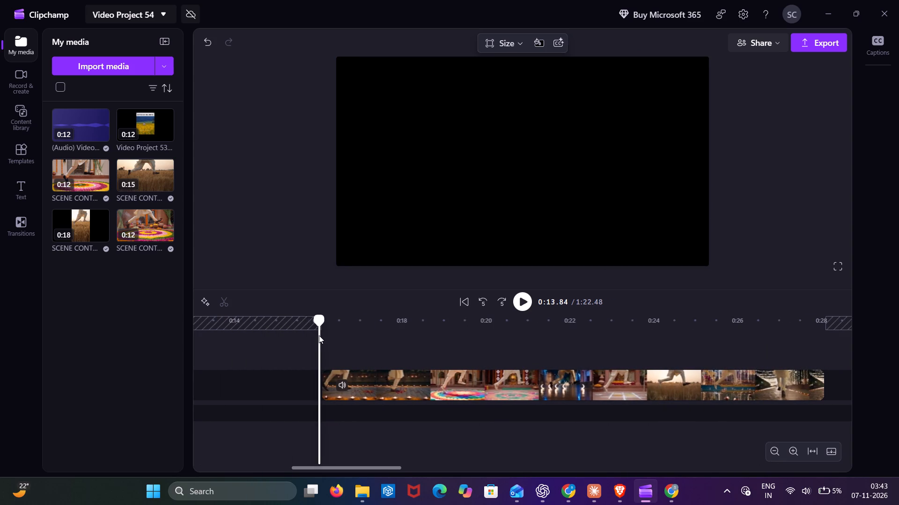
key("space")
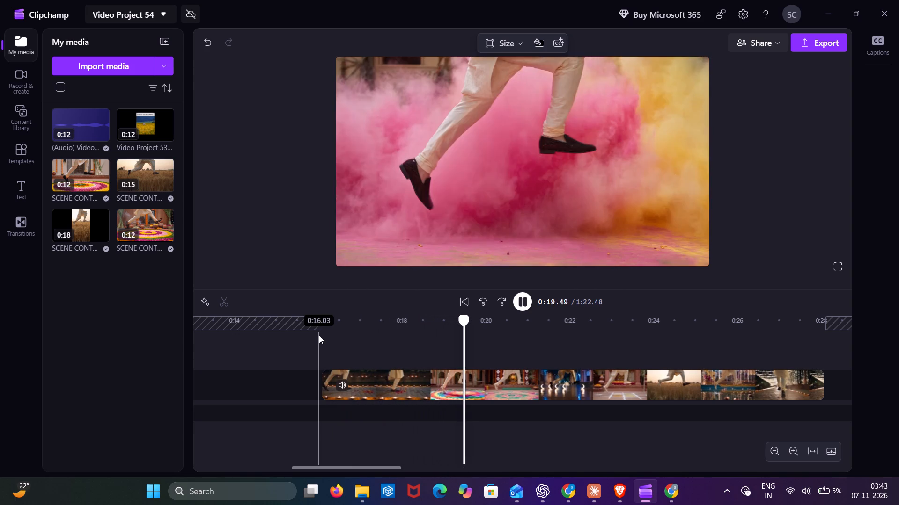
key("space")
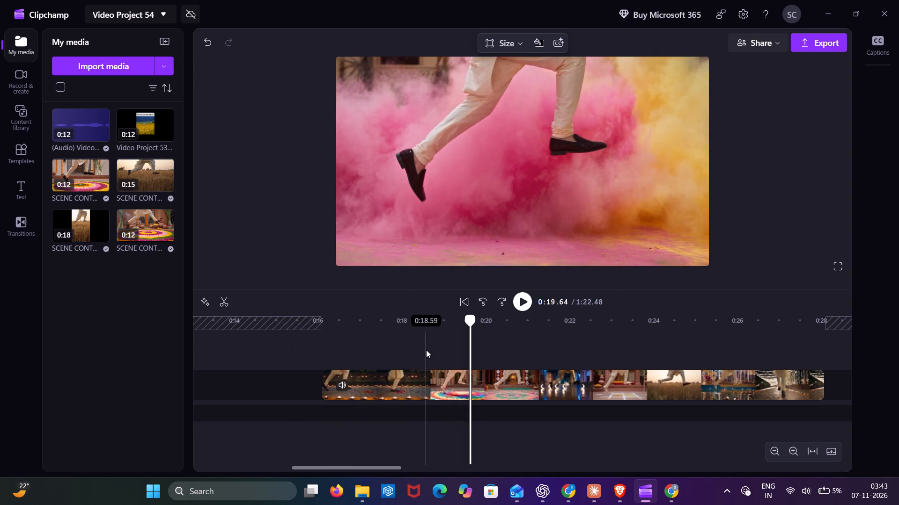
left_click(435, 351)
left_click(517, 340)
left_click_drag(517, 340, 537, 340)
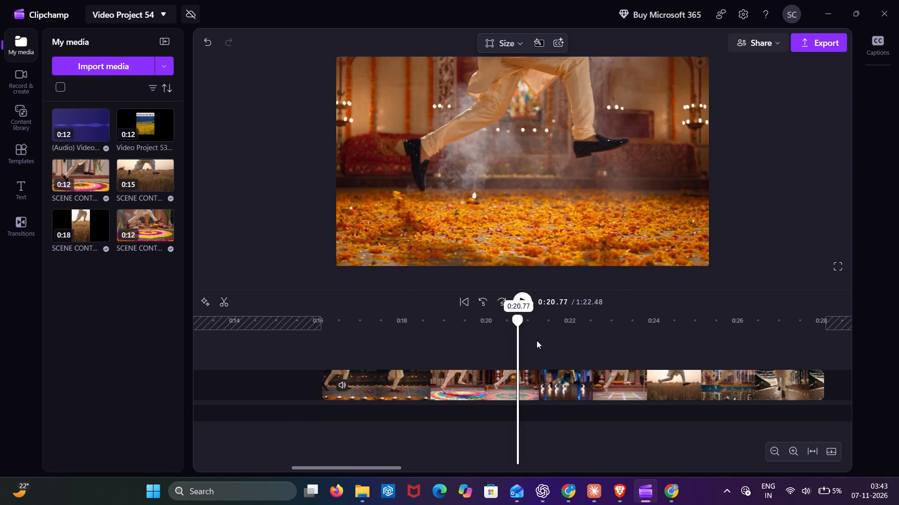
left_click_drag(537, 340, 487, 353)
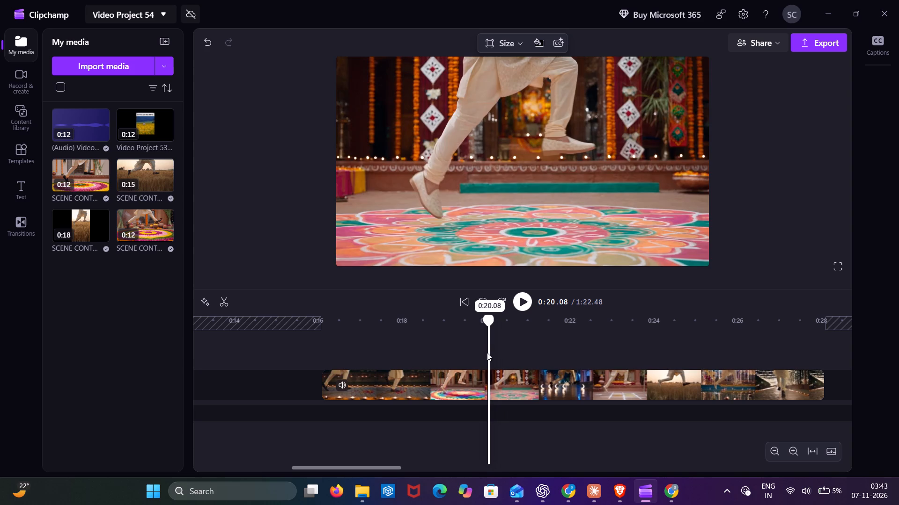
left_click_drag(487, 353, 507, 355)
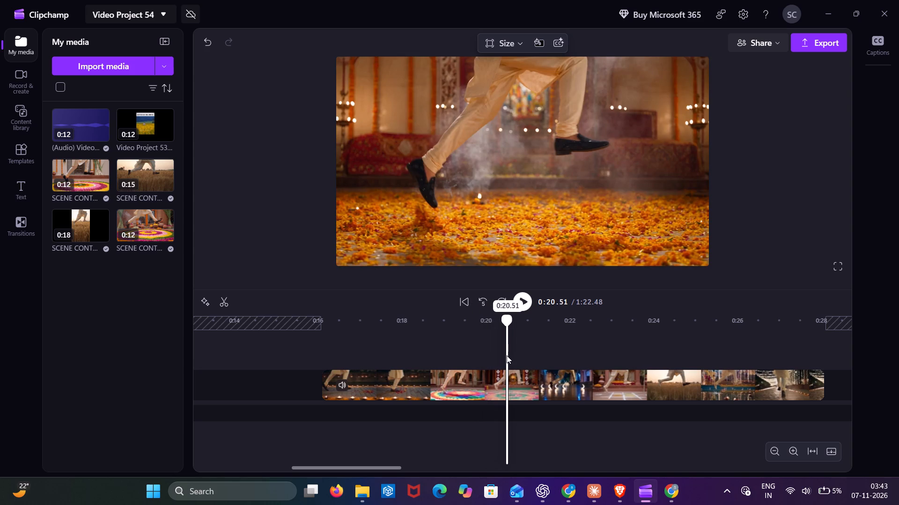
left_click_drag(507, 355, 408, 375)
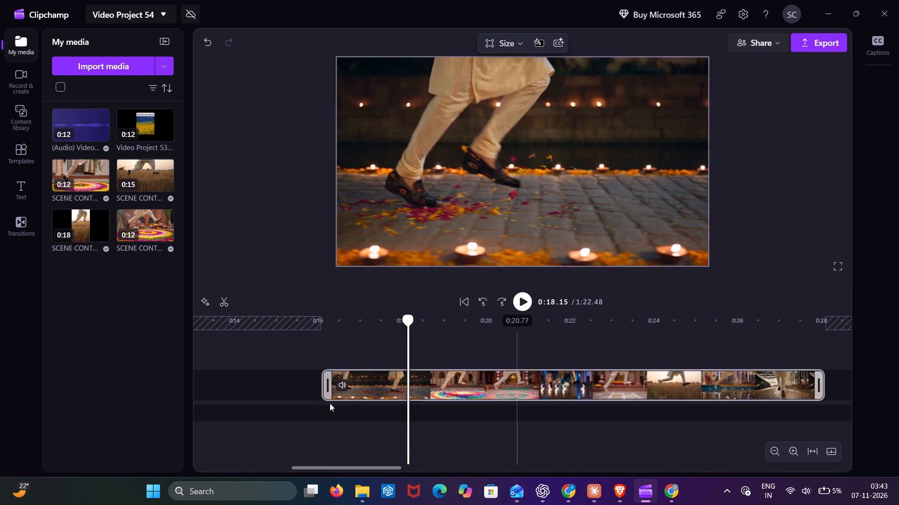
Replay the first clip from about 0:02 to 0:05, pausing at each scene to examine the shoes from the diya-lit run to the string-lit walkway.
scroll(280, 400, "right", 5)
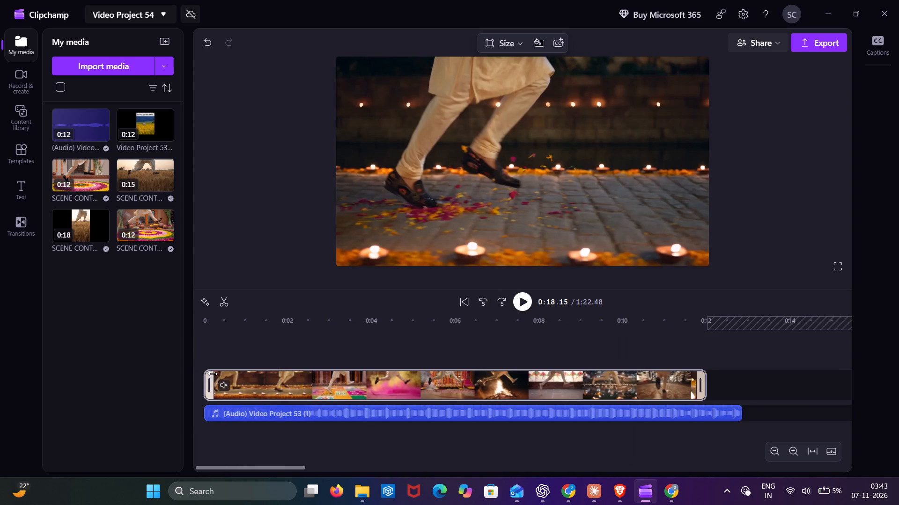
left_click(293, 345)
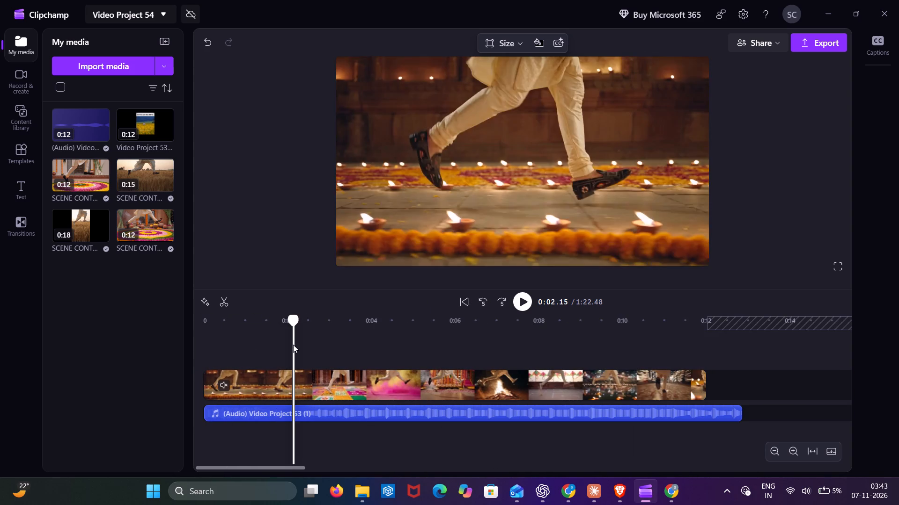
key("space")
key("space")
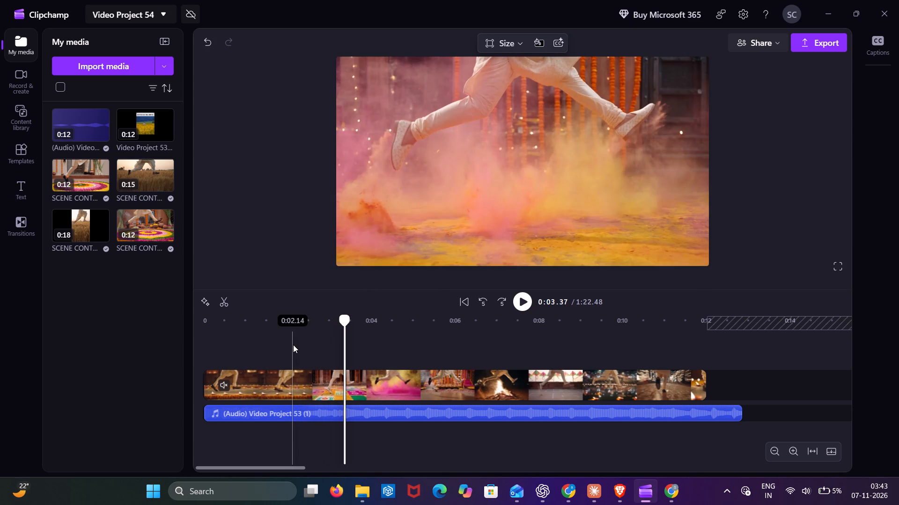
key("space")
key("space")
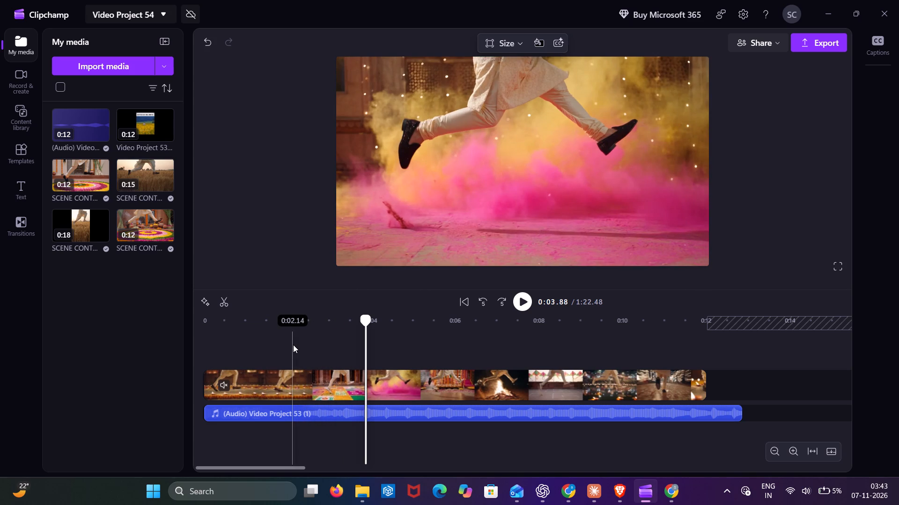
key("space")
key("space")
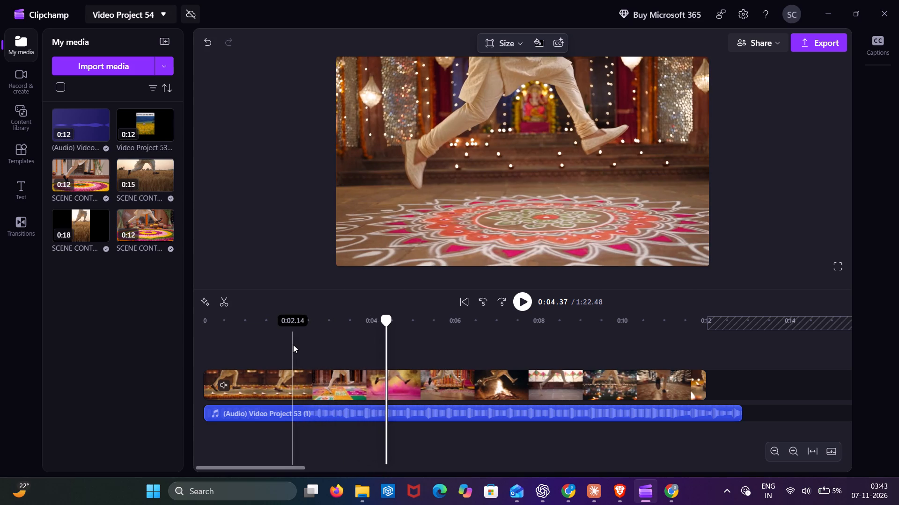
key("space")
key("space")
key("space")
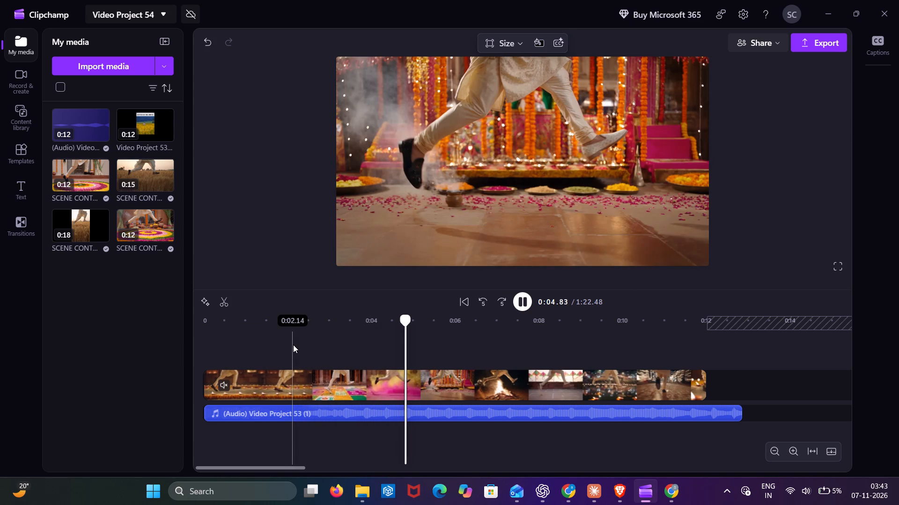
key("space")
key("space")
key("space")
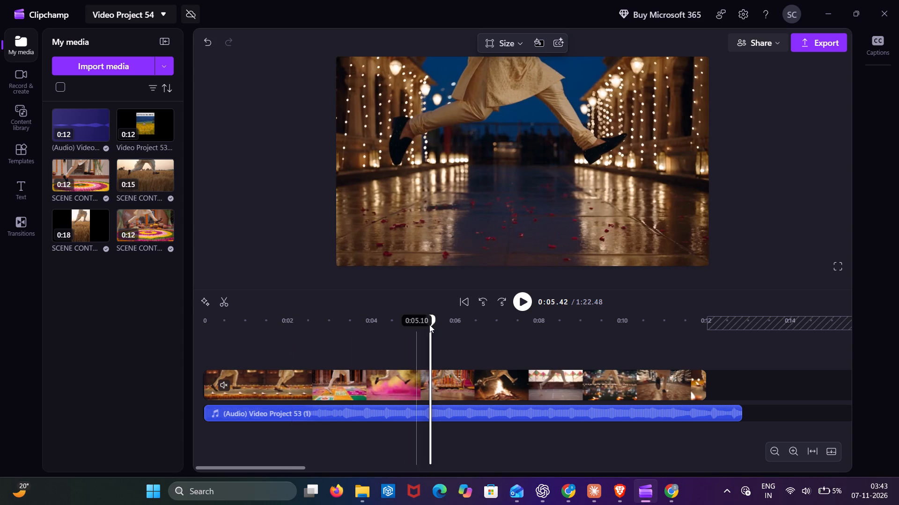
Split the first video clip and its audio at 0:04.79, on the first frame of the marigold-altar scene with mismatched shoes.
left_click(418, 333)
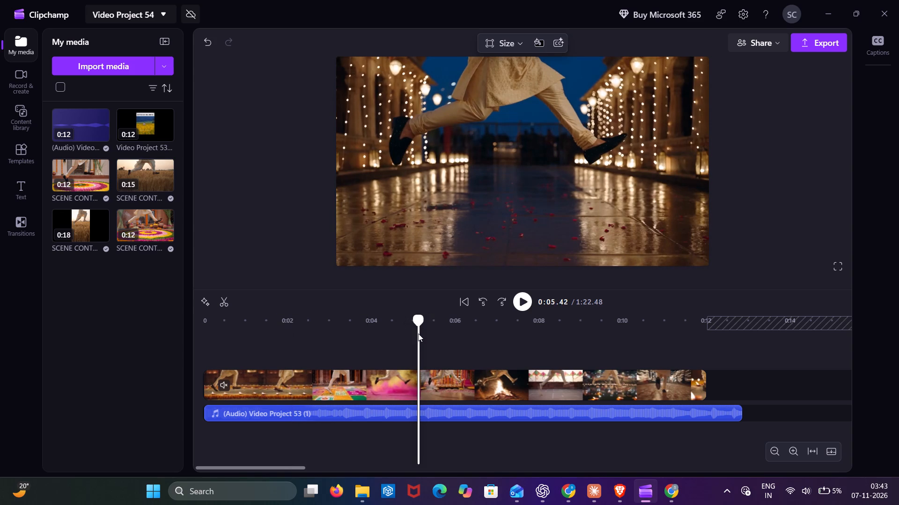
left_click(413, 340)
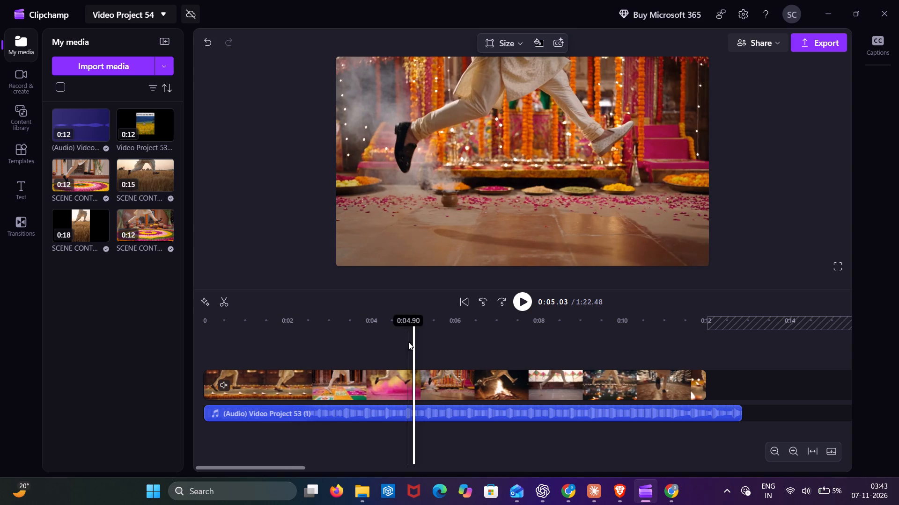
left_click(408, 342)
left_click(403, 345)
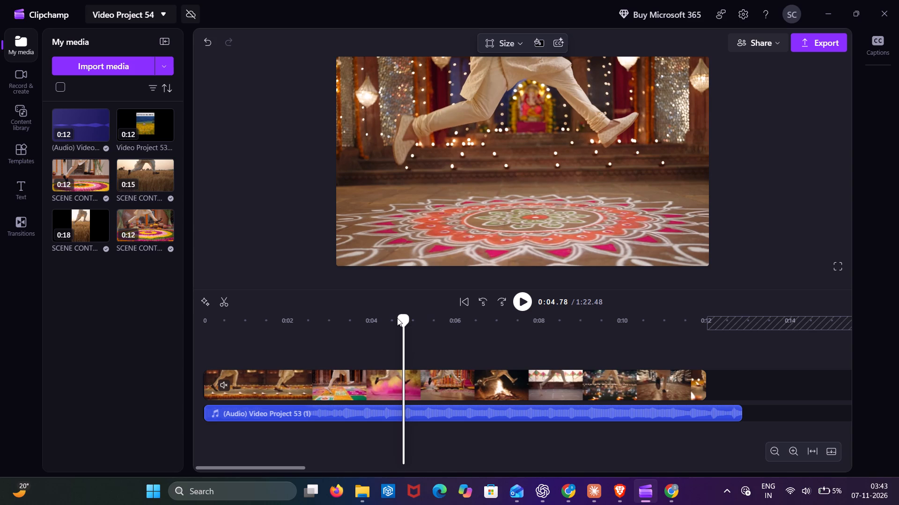
right_click_drag(398, 318, 407, 320)
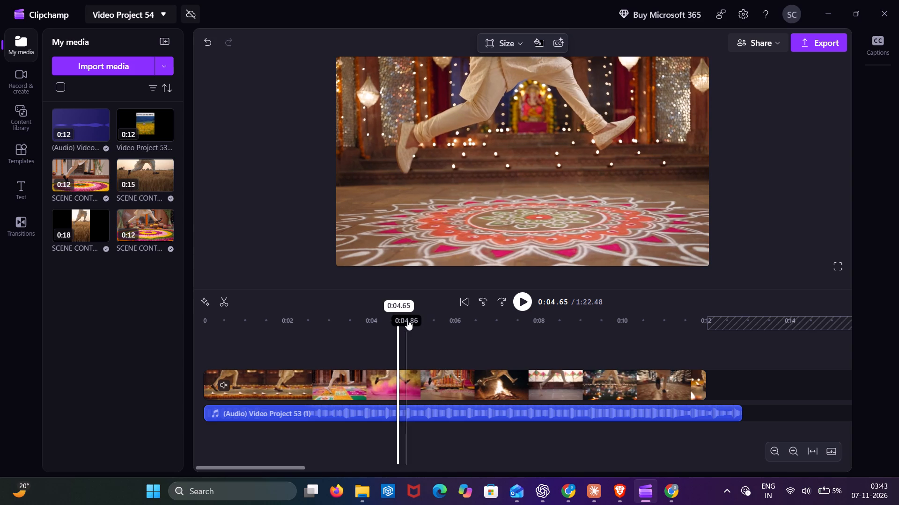
right_click_drag(407, 320, 409, 321)
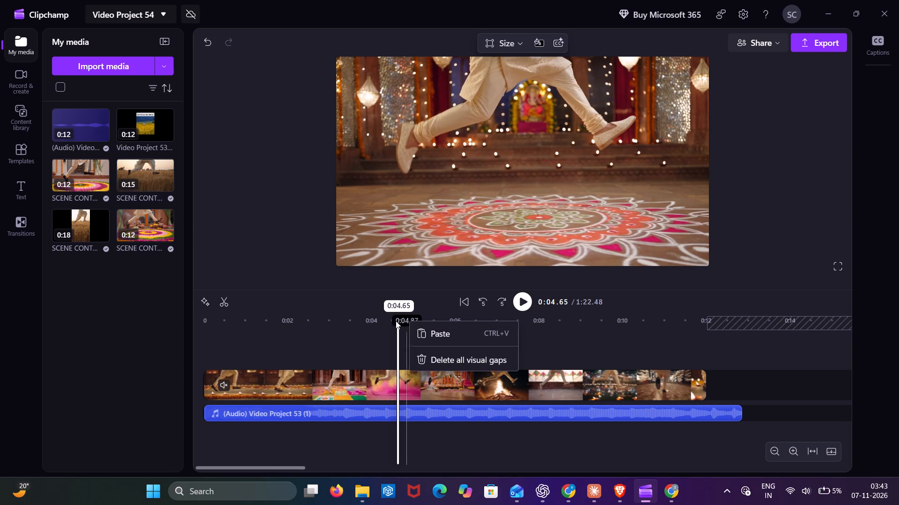
left_click(385, 321)
left_click(397, 324)
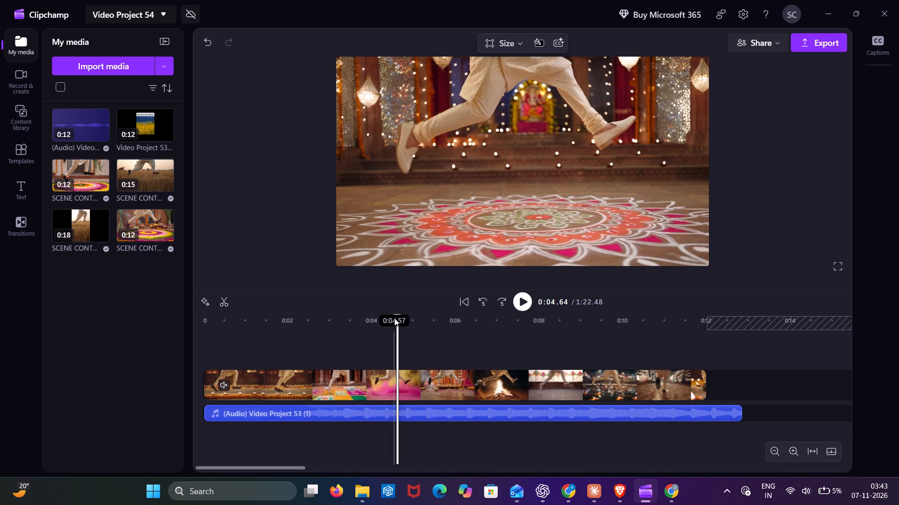
left_click_drag(397, 314, 378, 320)
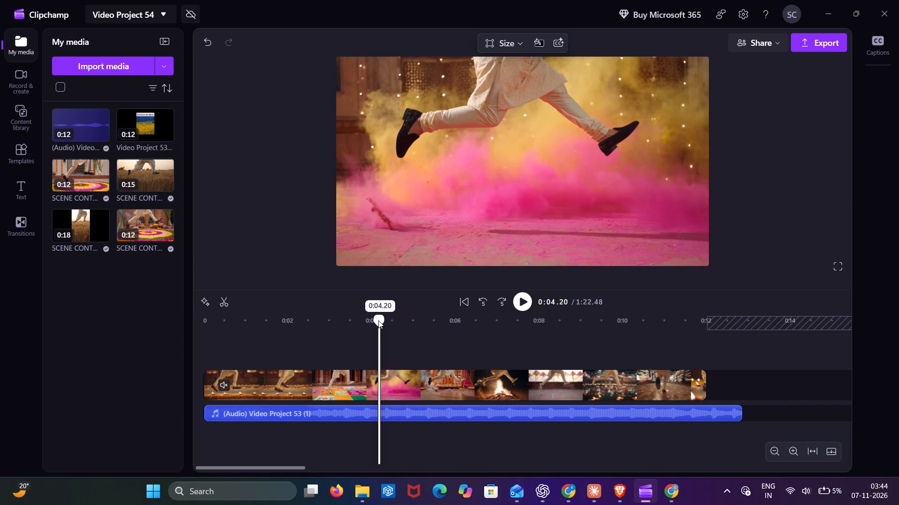
left_click_drag(378, 320, 397, 323)
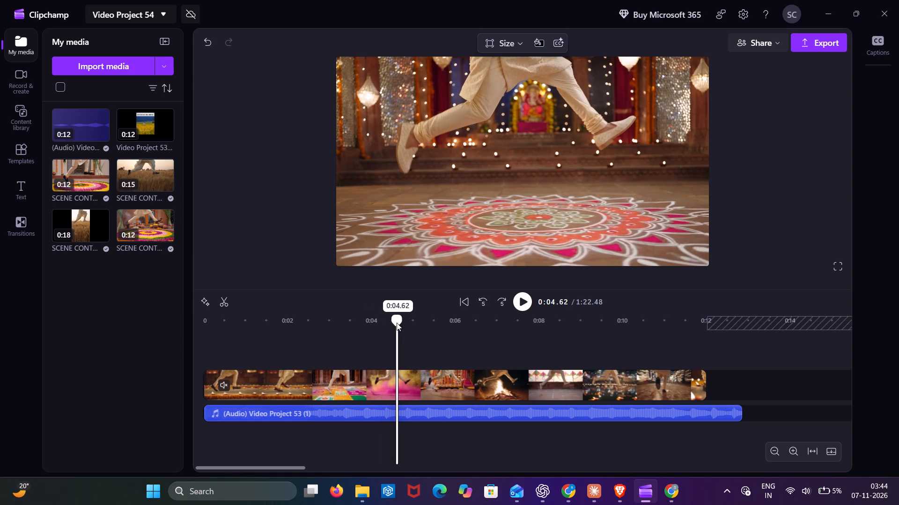
left_click_drag(397, 323, 405, 325)
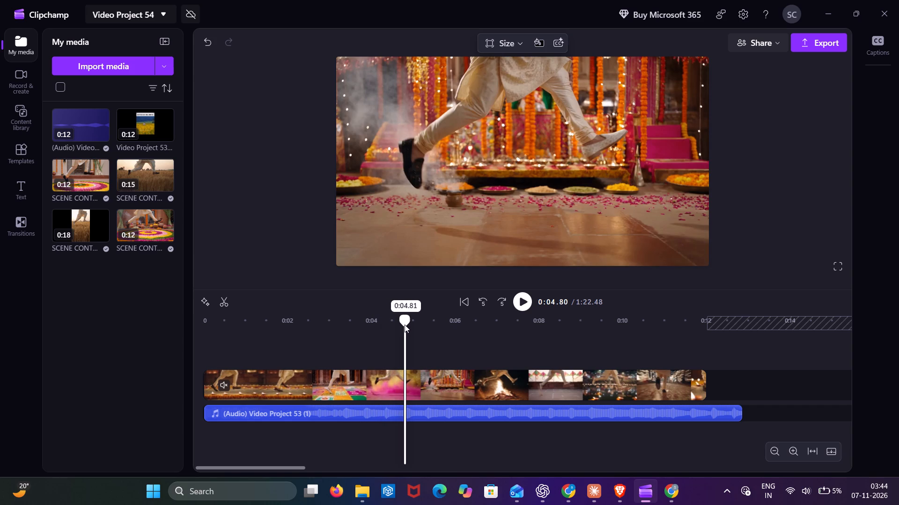
left_click_drag(405, 325, 403, 326)
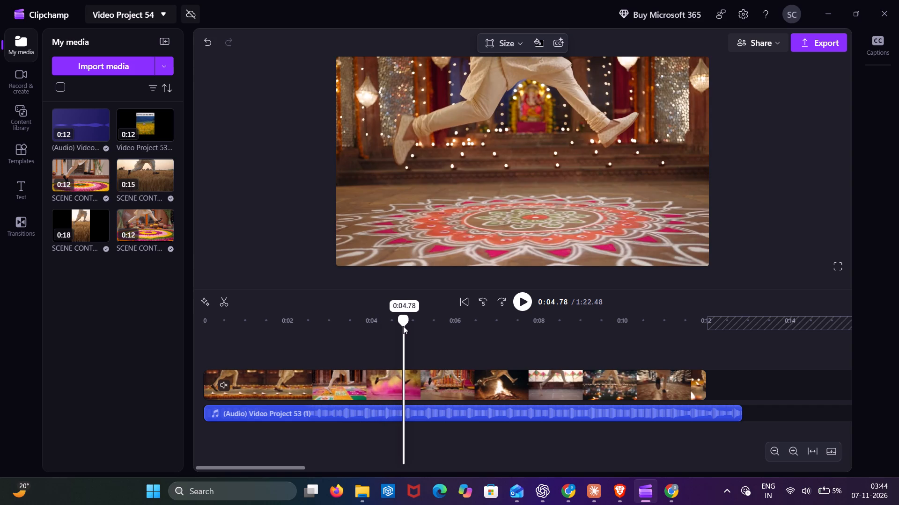
left_click_drag(403, 326, 404, 326)
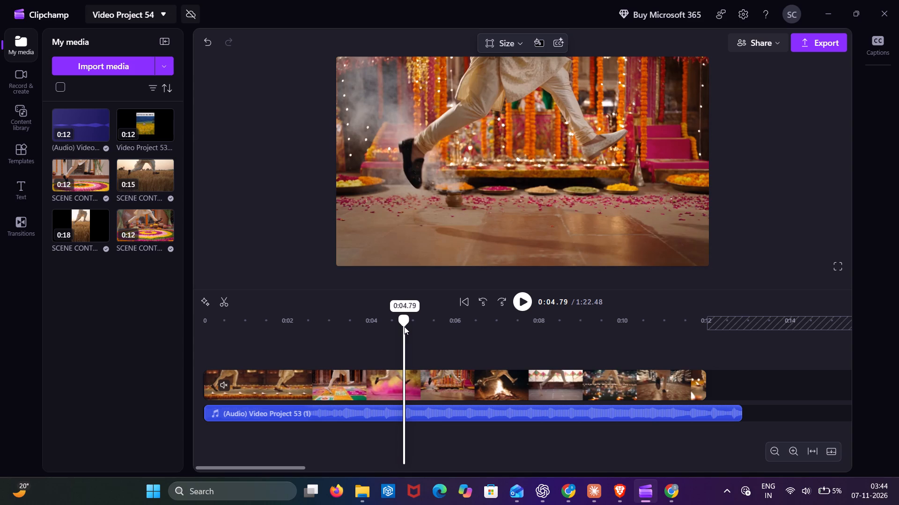
left_click_drag(404, 326, 404, 327)
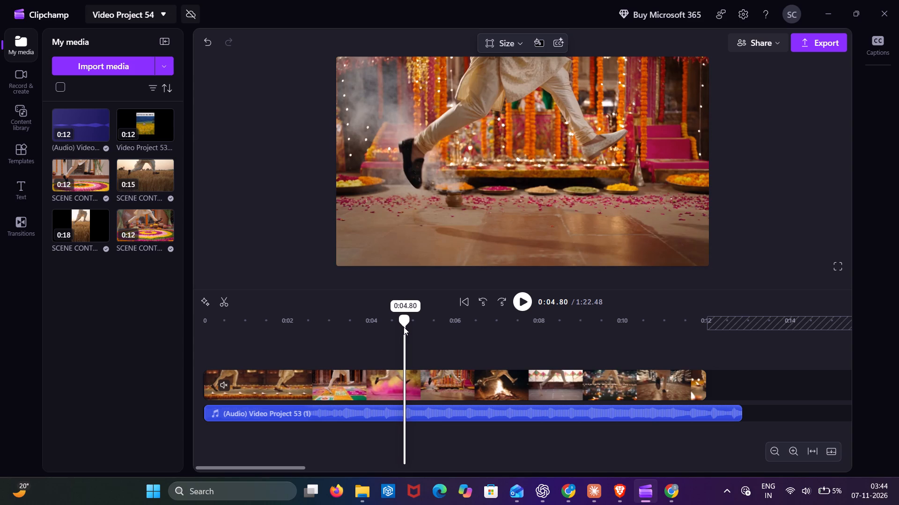
left_click_drag(404, 327, 402, 327)
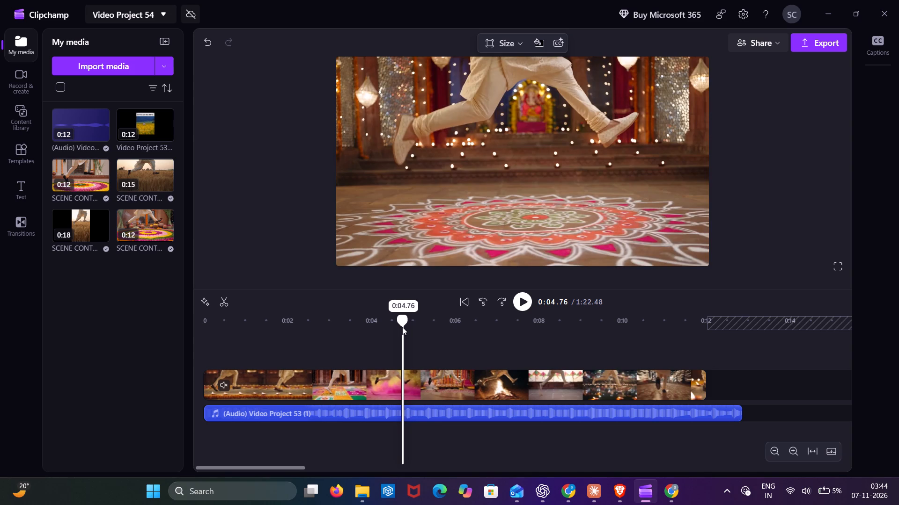
left_click_drag(402, 327, 403, 327)
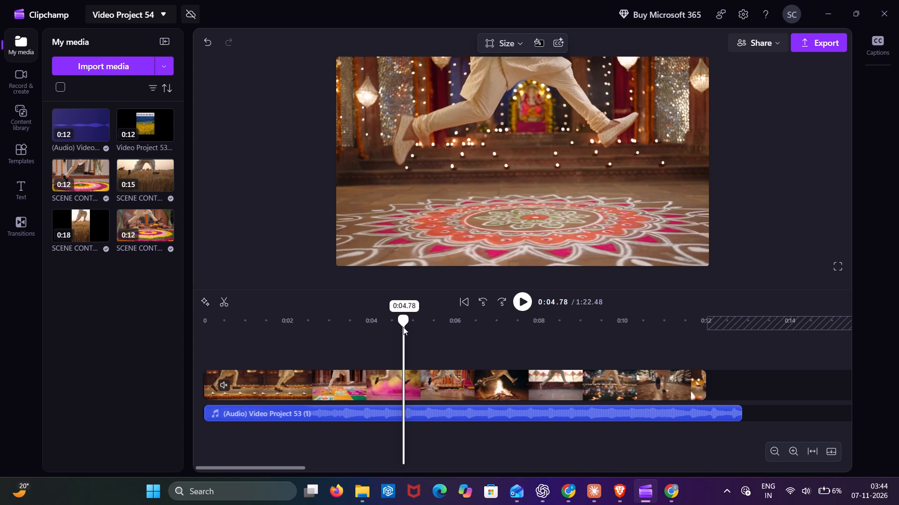
left_click_drag(403, 327, 404, 327)
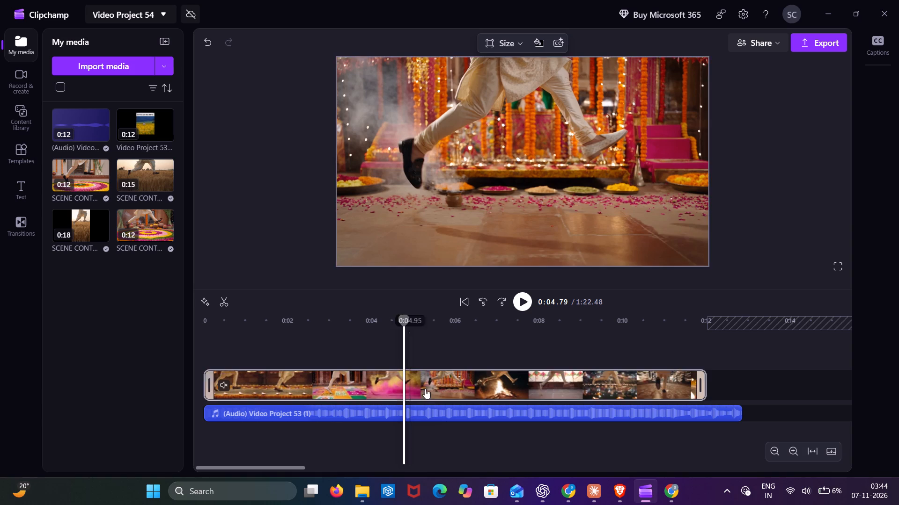
key("s")
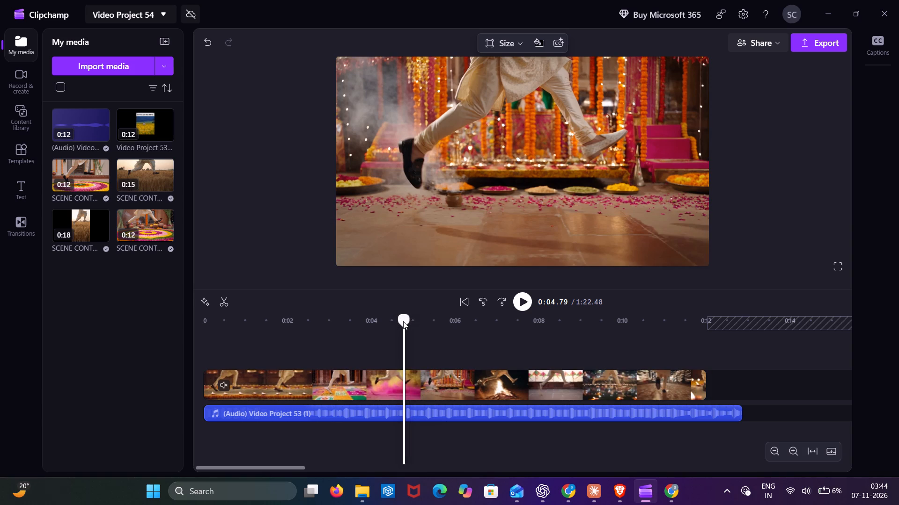
Split the first video clip and its audio again at 0:05.24, at the end of the marigold-altar scene.
double_click(521, 306)
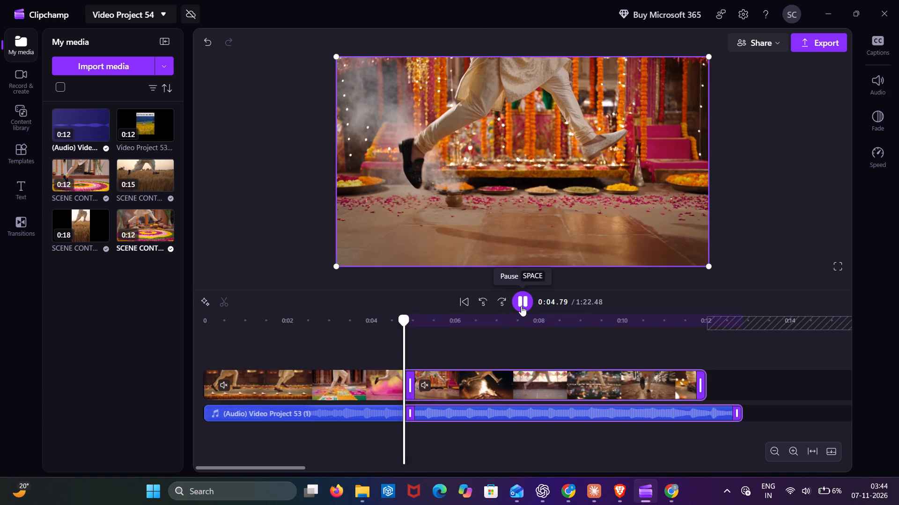
double_click(521, 306)
double_click(521, 306)
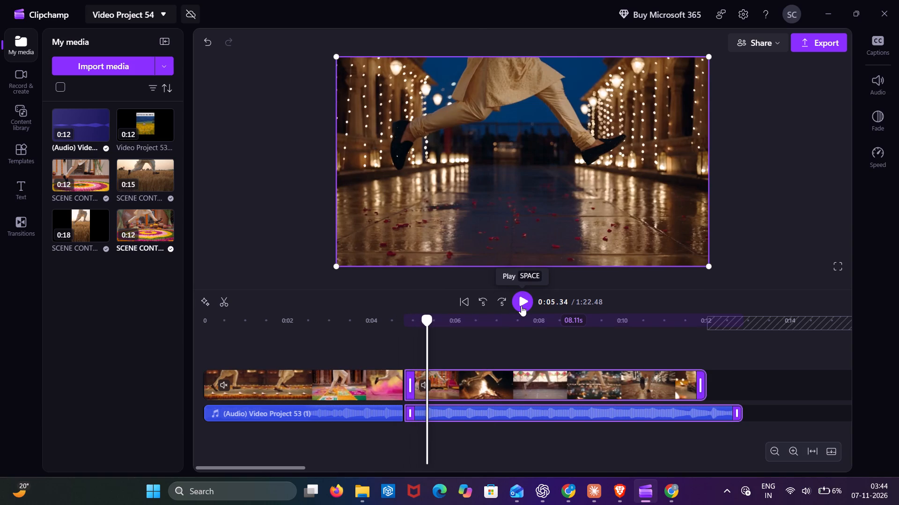
left_click_drag(429, 316, 427, 319)
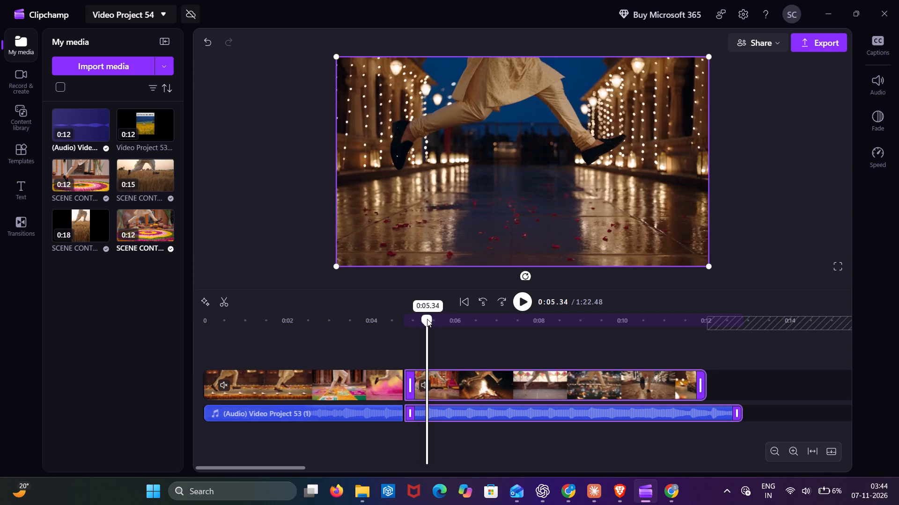
left_click_drag(427, 319, 424, 319)
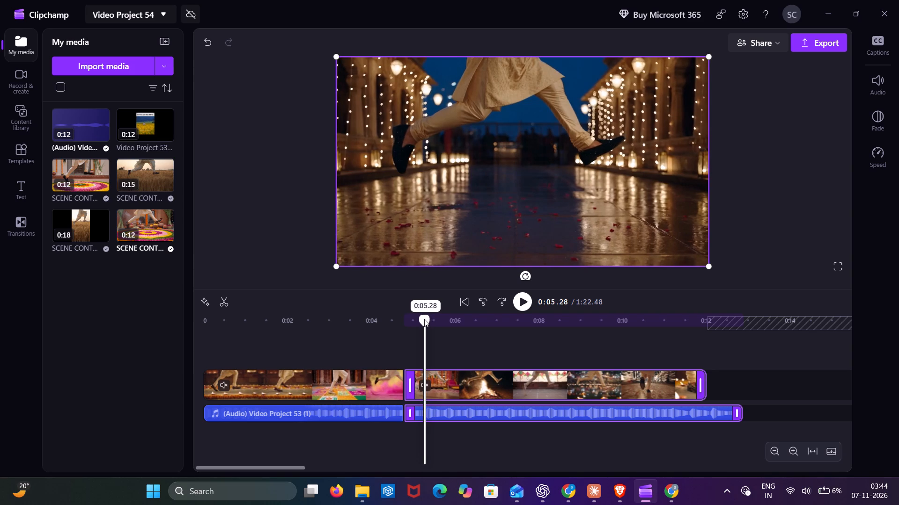
left_click_drag(424, 319, 423, 320)
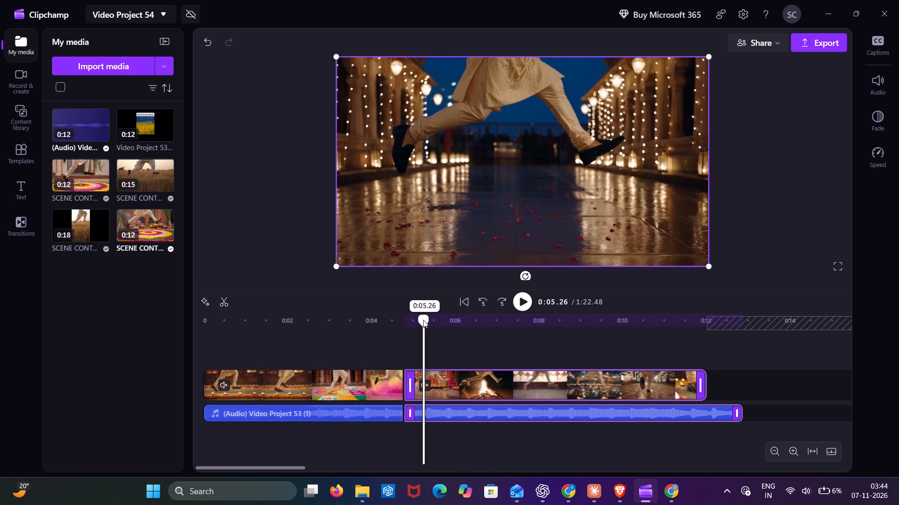
left_click_drag(423, 320, 423, 320)
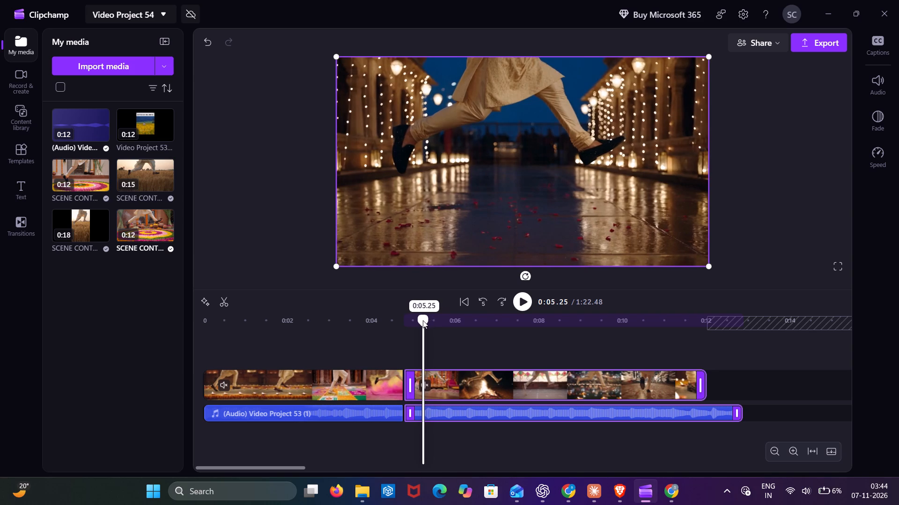
left_click_drag(423, 320, 422, 321)
key("s")
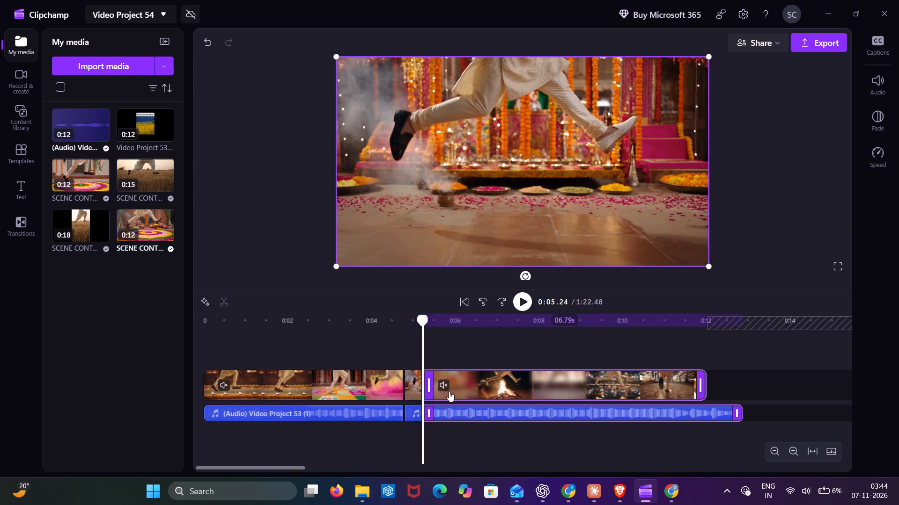
Delete the short marigold-altar video segment between the two cuts, leaving its gap on the timeline.
left_click(412, 388)
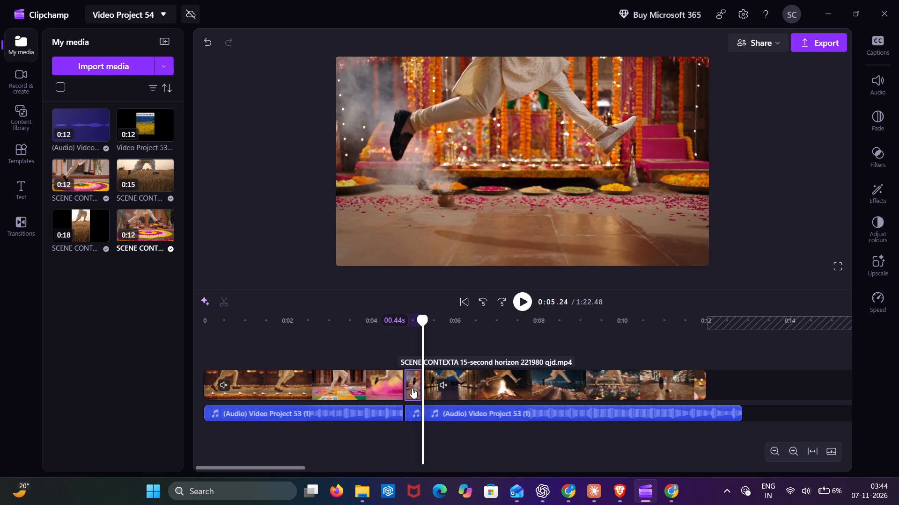
key("Delete")
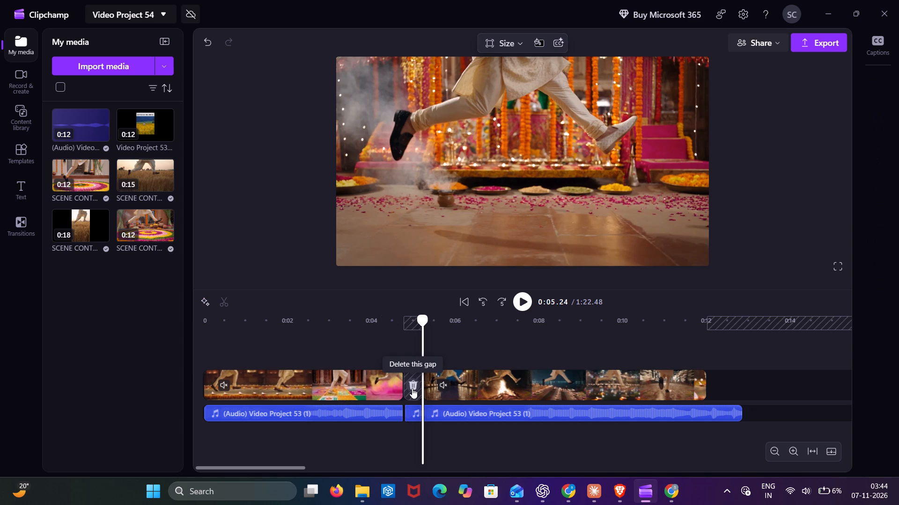
Play the second video clip from about 0:18.7 to 0:20.8, pausing at each scene to look for a replacement for the deleted altar scene.
scroll(715, 358, "left", 2)
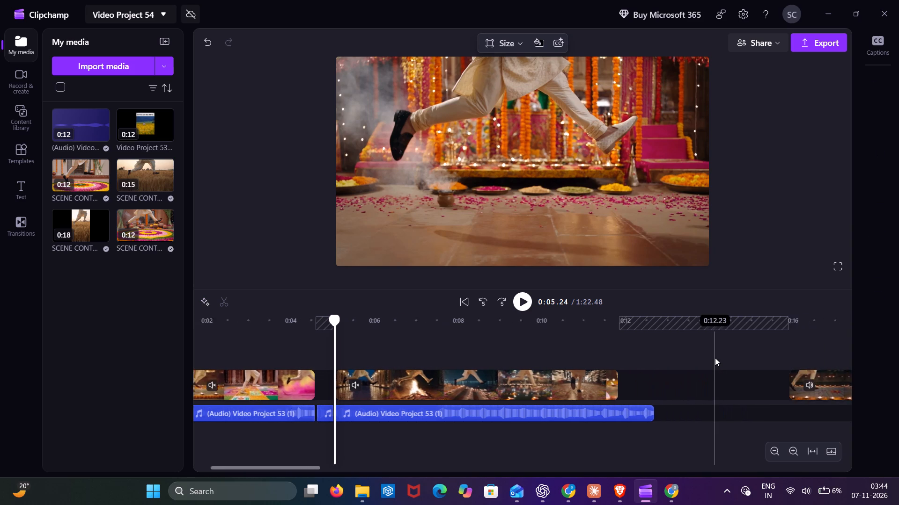
scroll(715, 358, "left", 2)
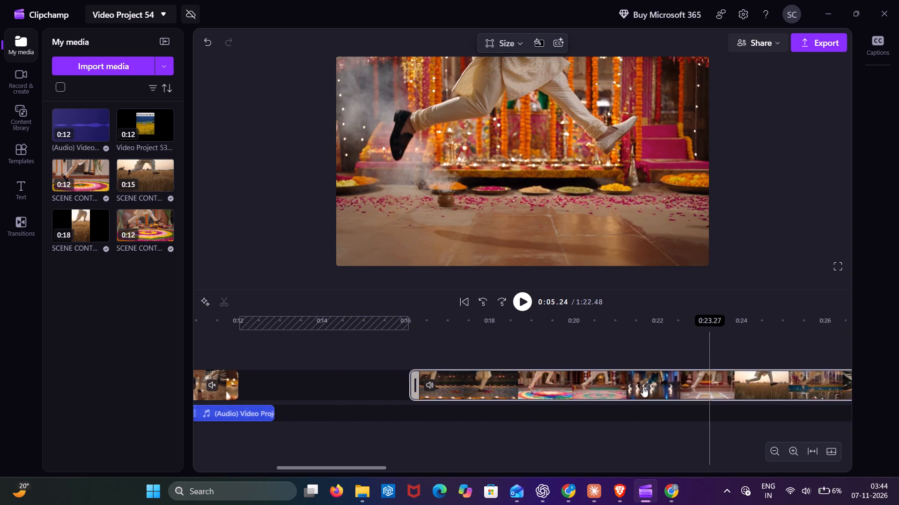
left_click(519, 353)
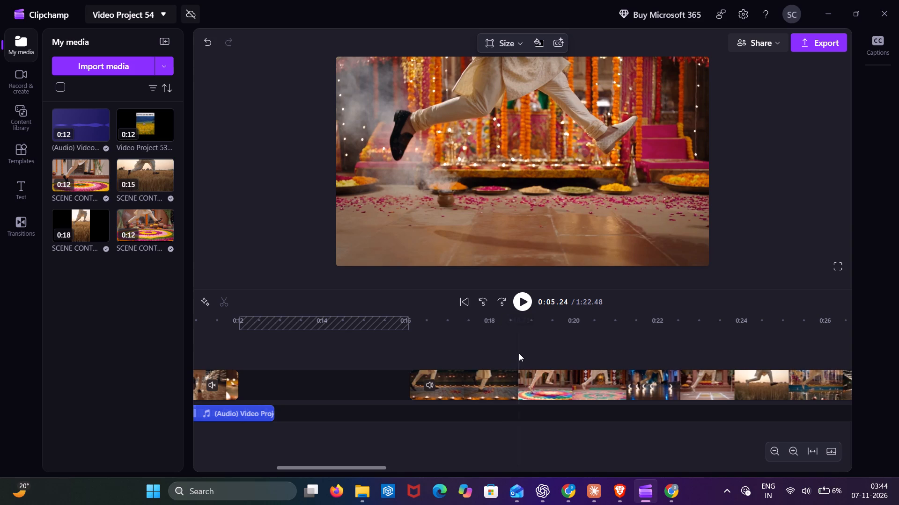
left_click(524, 297)
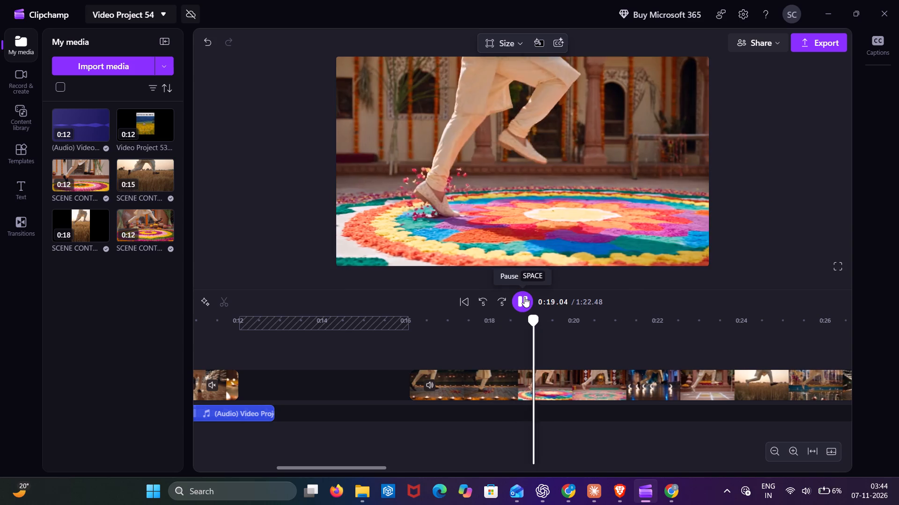
left_click(524, 297)
left_click(524, 297)
double_click(524, 297)
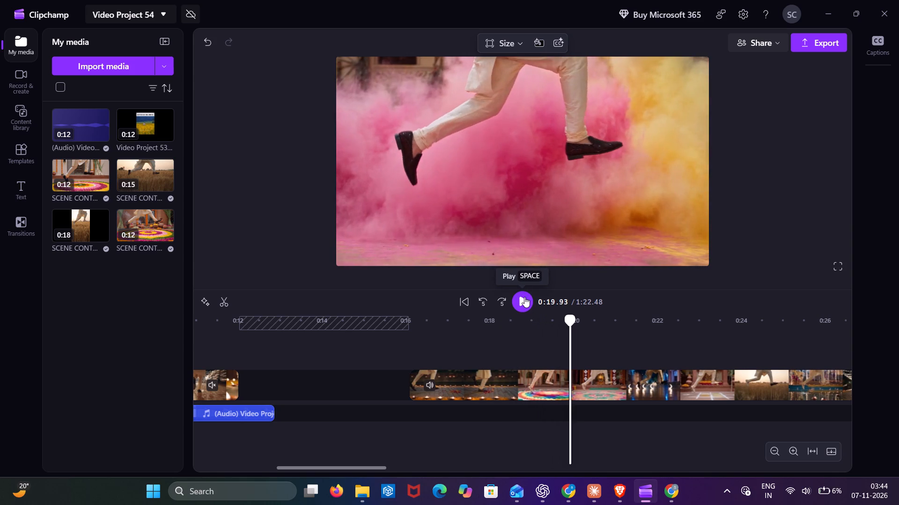
left_click(524, 297)
double_click(524, 297)
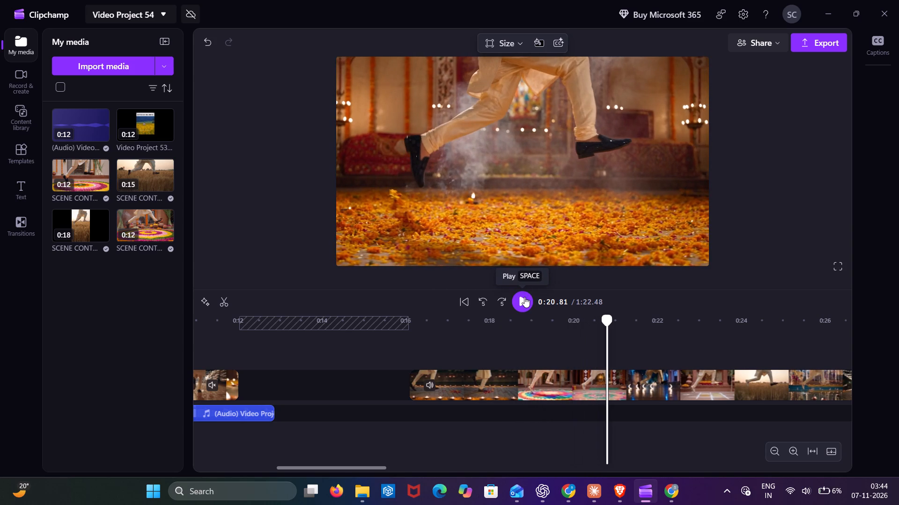
Split the second video clip at 0:20.43, on the first frame of the marigold-petal floor scene with black loafers.
left_click_drag(609, 322, 589, 331)
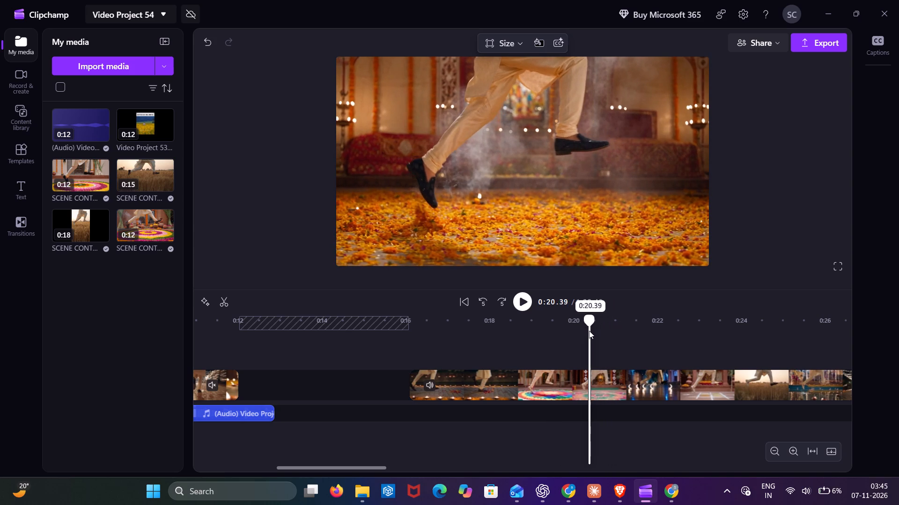
left_click_drag(589, 331, 591, 332)
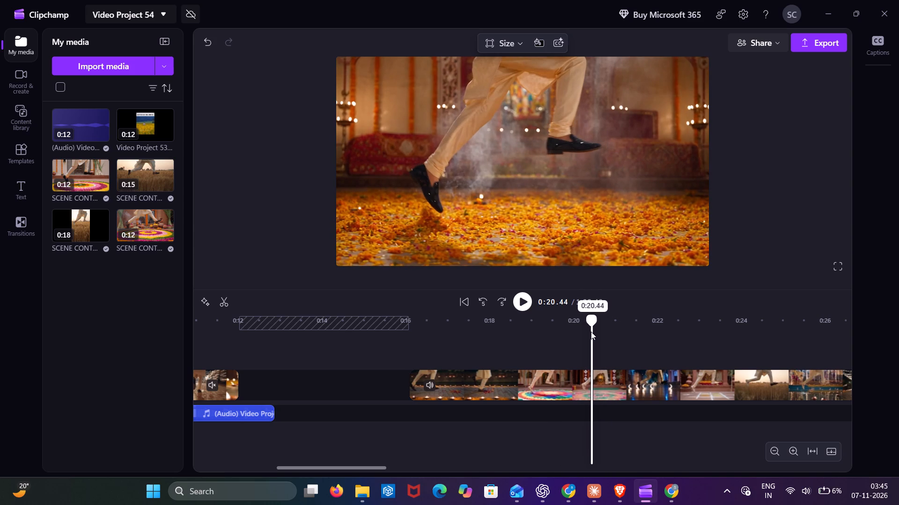
left_click_drag(591, 332, 590, 332)
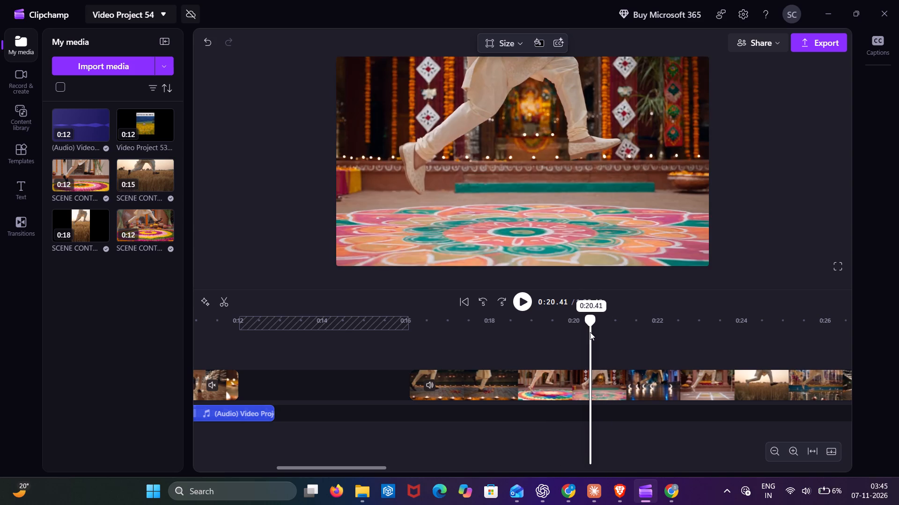
left_click_drag(590, 332, 591, 332)
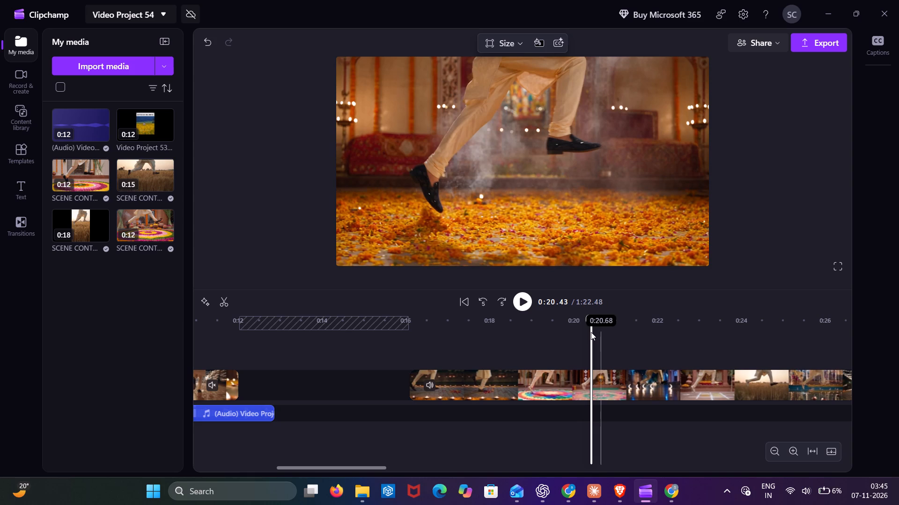
key("s")
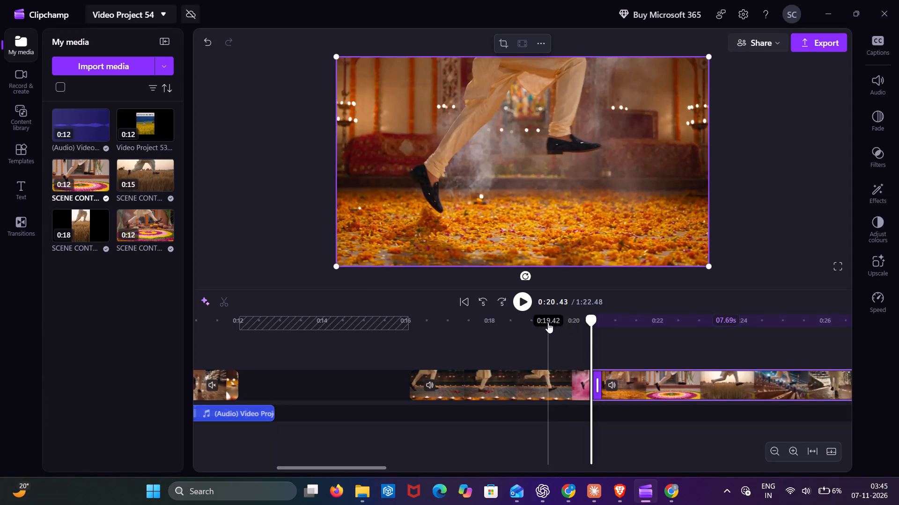
Split the second video clip again at 0:20.90, at the end of the marigold-petal floor scene.
left_click_drag(589, 320, 610, 324)
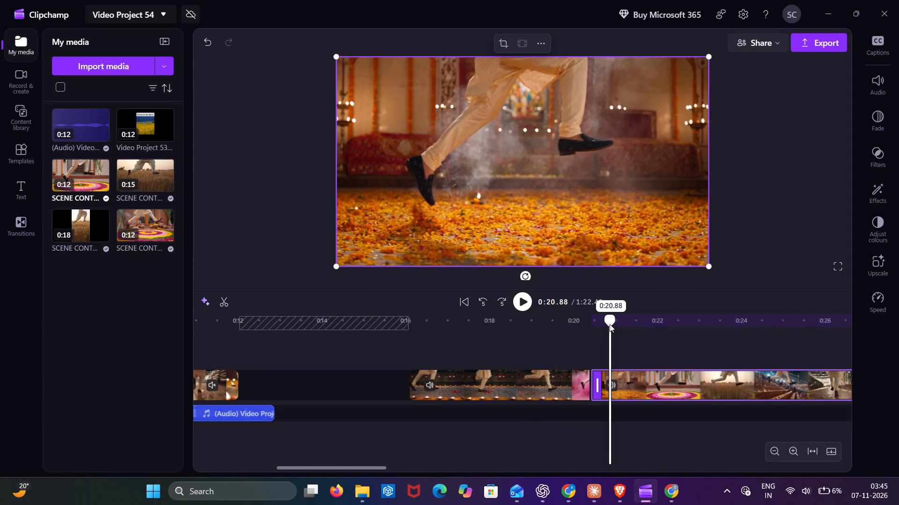
left_click_drag(610, 324, 611, 325)
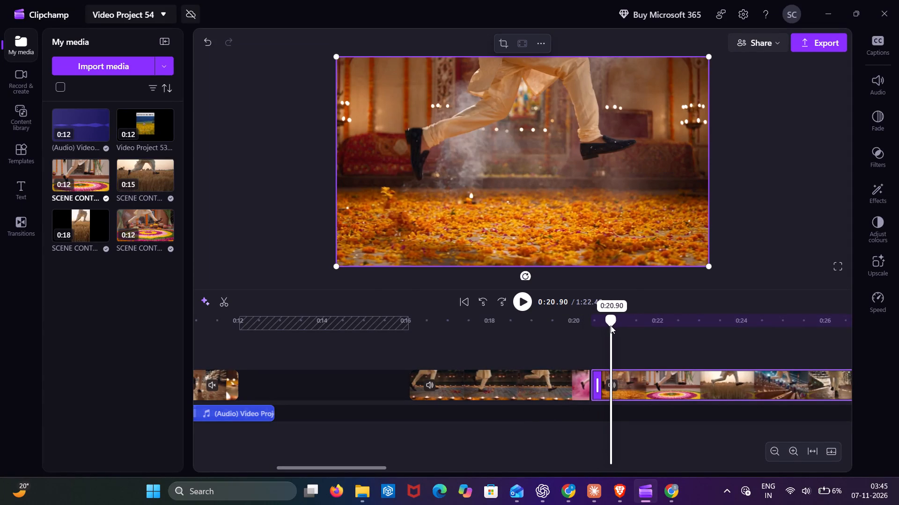
left_click_drag(611, 325, 612, 326)
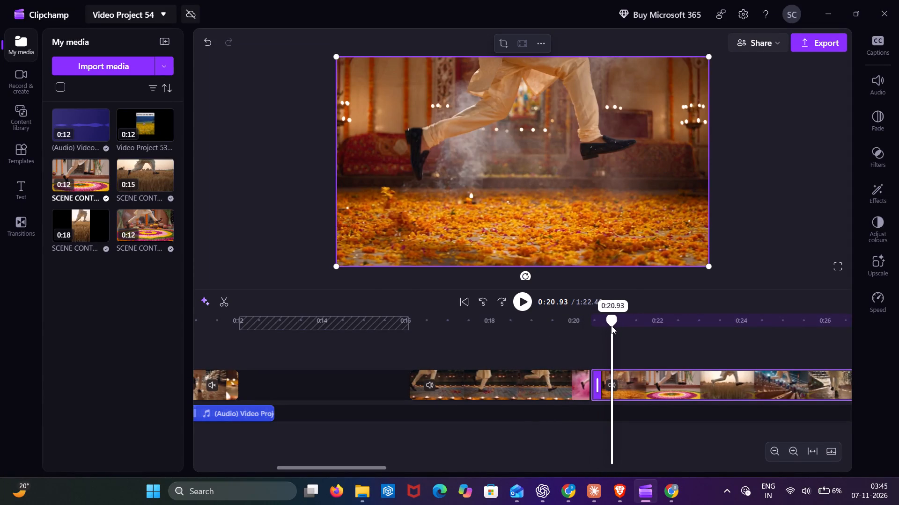
left_click_drag(612, 326, 611, 326)
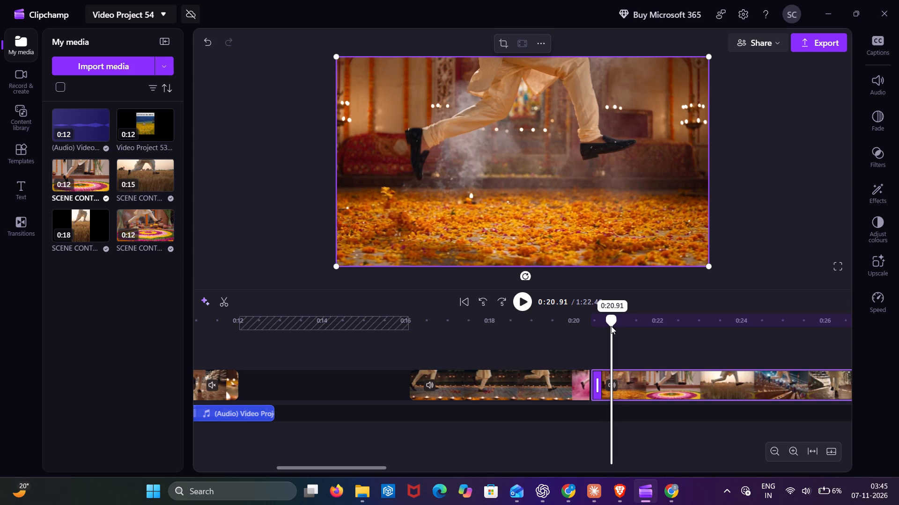
left_click_drag(611, 326, 612, 326)
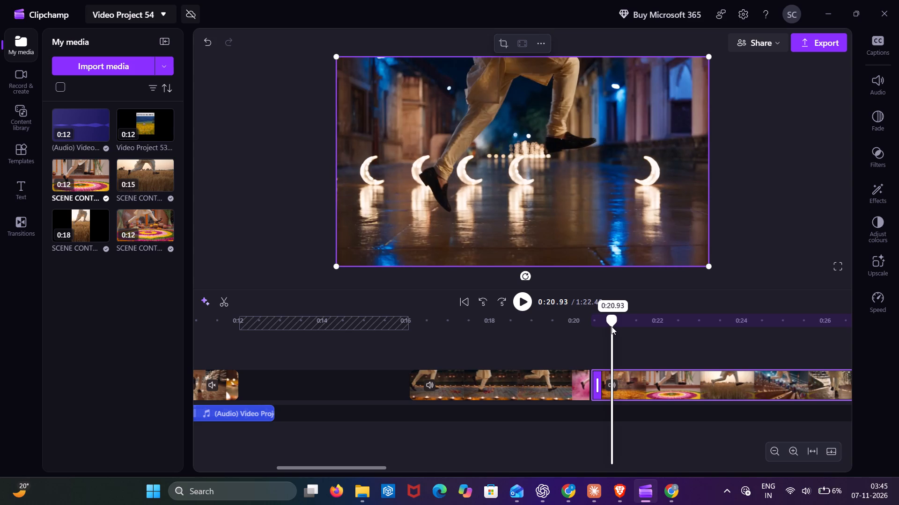
left_click_drag(612, 326, 611, 326)
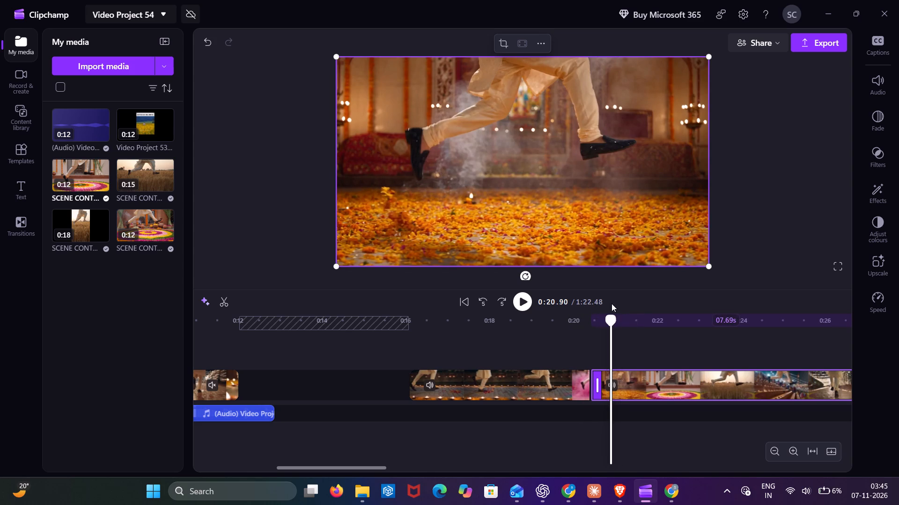
key("s")
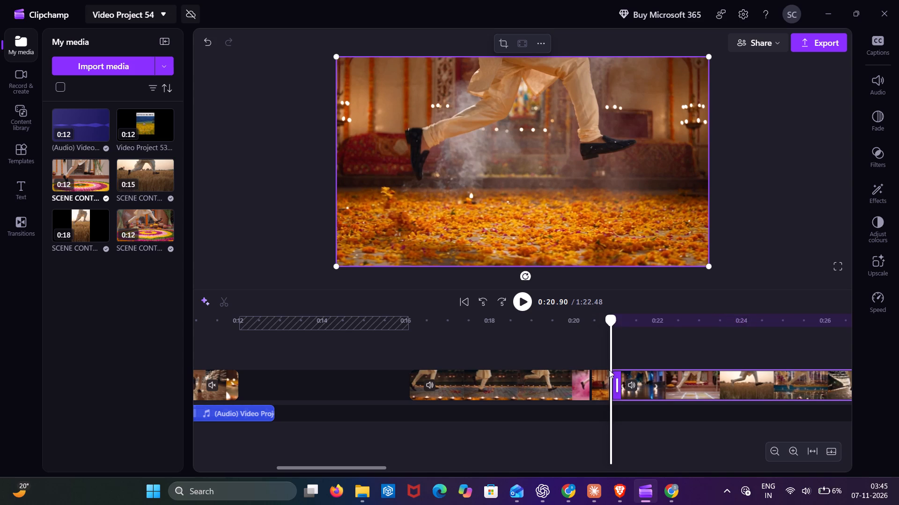
Move the short marigold-petal floor segment into the gap in the first clip, starting at about 0:04.79.
left_click_drag(602, 385, 437, 326)
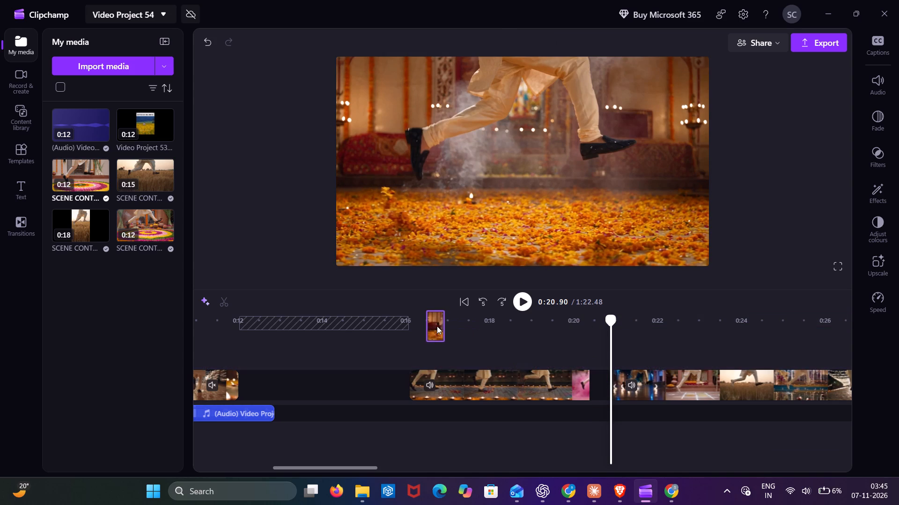
left_click_drag(437, 326, 228, 352)
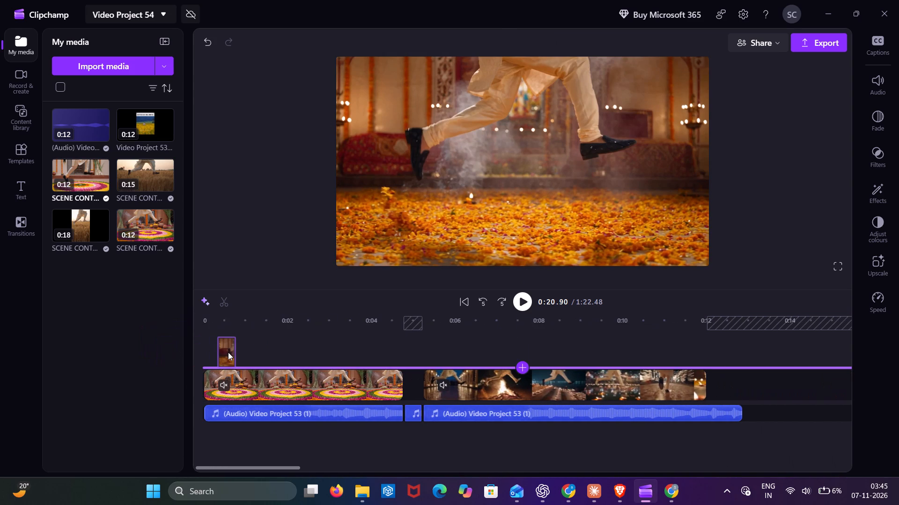
left_click_drag(228, 352, 403, 381)
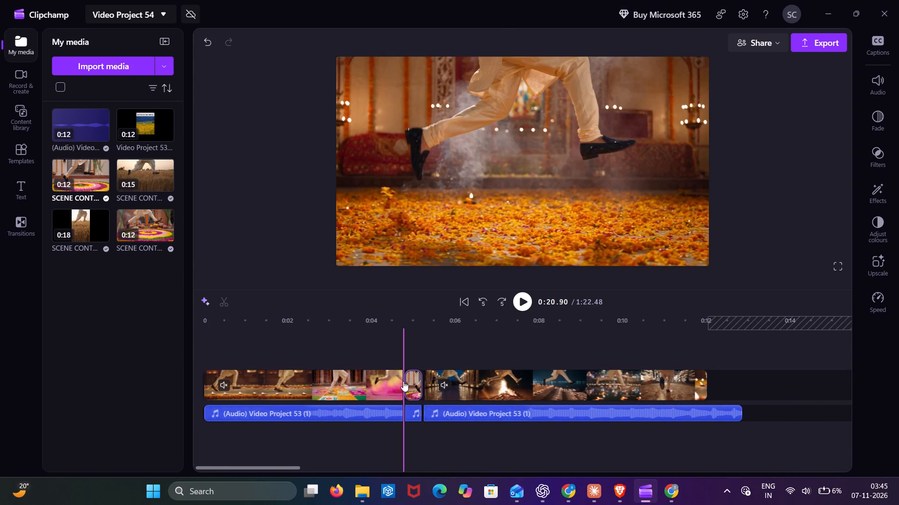
Replay the first clip from about 0:04.3 through the inserted marigold-petal scene to check how the replacement plays.
left_click(395, 348)
left_click(516, 308)
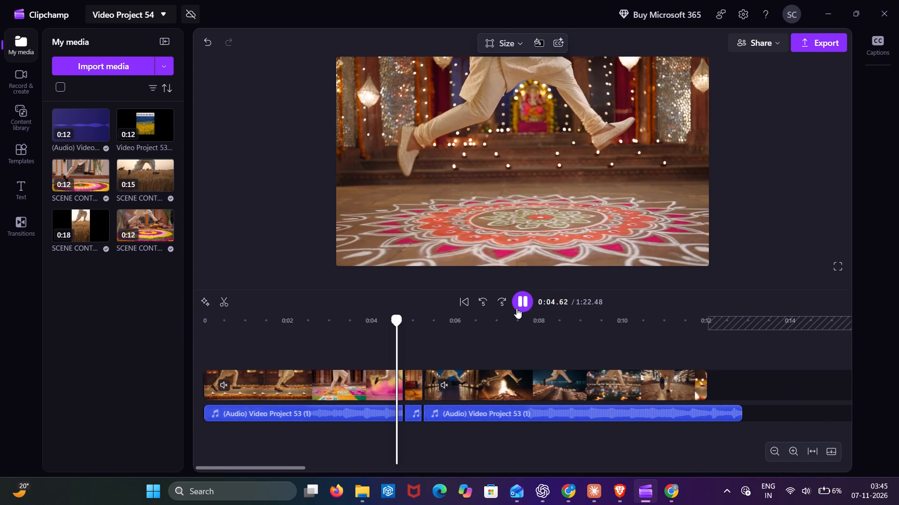
left_click(395, 341)
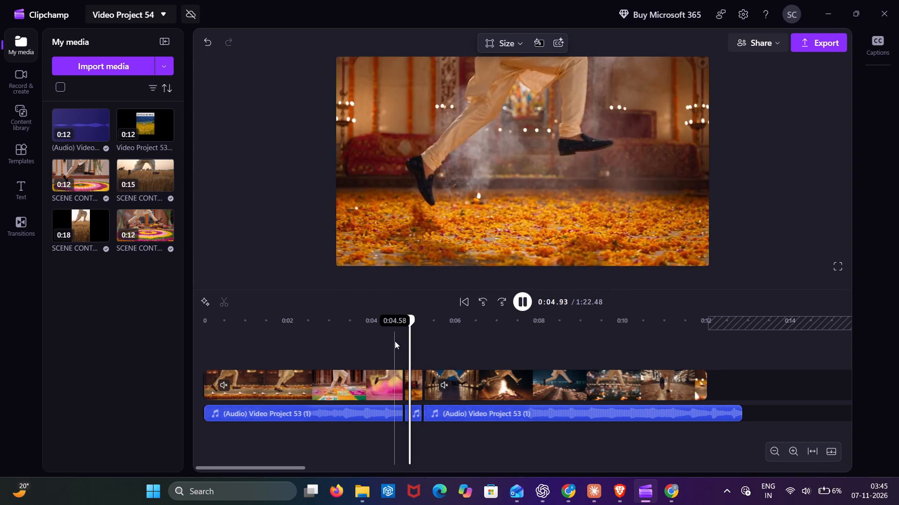
left_click(382, 345)
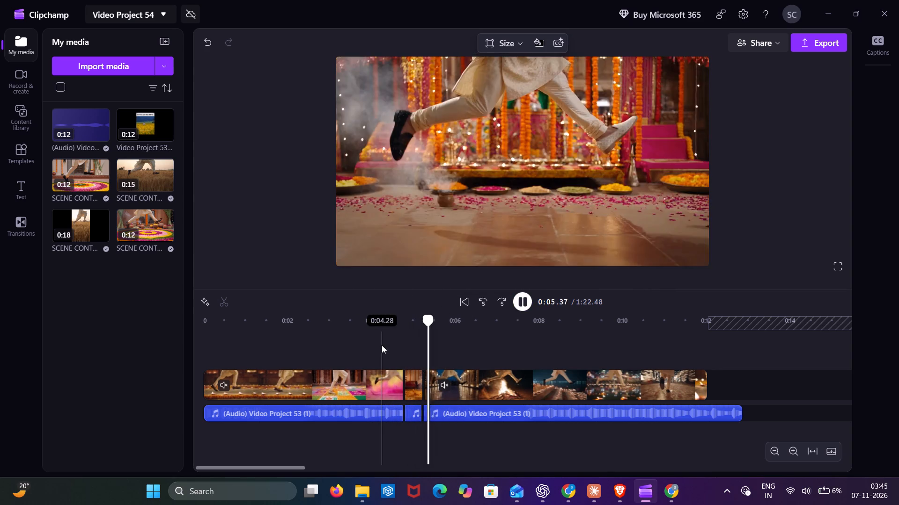
left_click(382, 345)
left_click(525, 308)
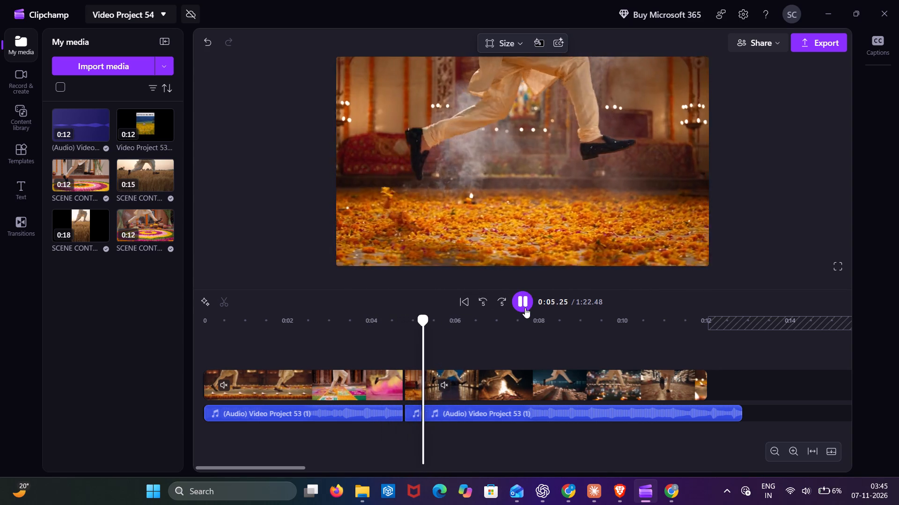
Examine the cuts before and after the inserted marigold-petal scene, between about 0:04.6 and 0:06, frame by frame and in playback.
left_click_drag(427, 319, 424, 320)
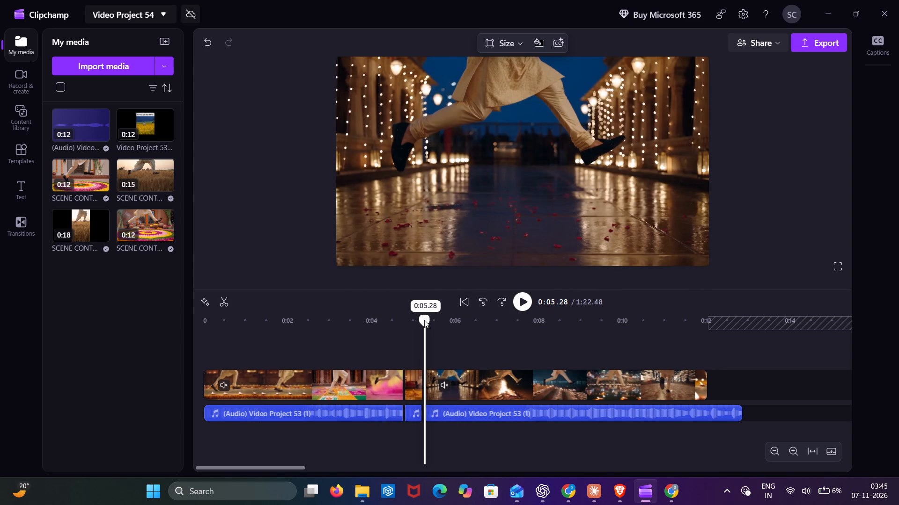
left_click_drag(424, 320, 422, 321)
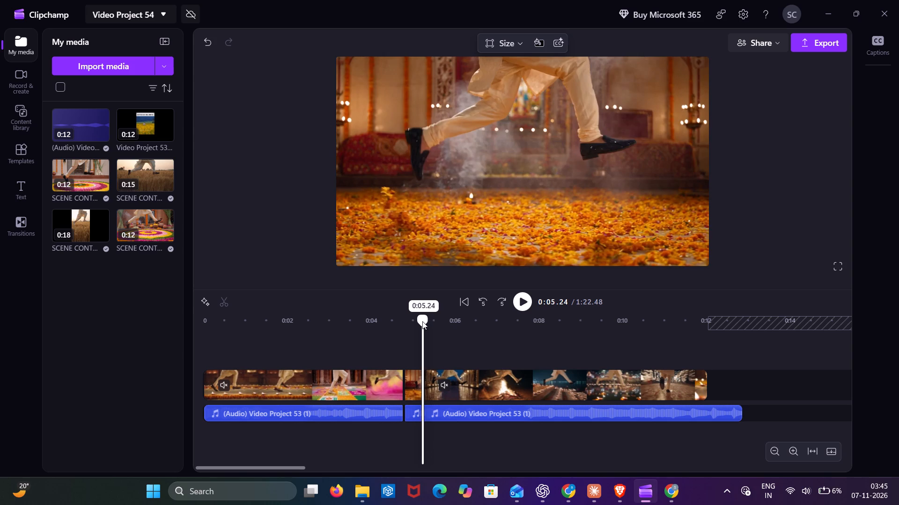
left_click_drag(422, 321, 402, 329)
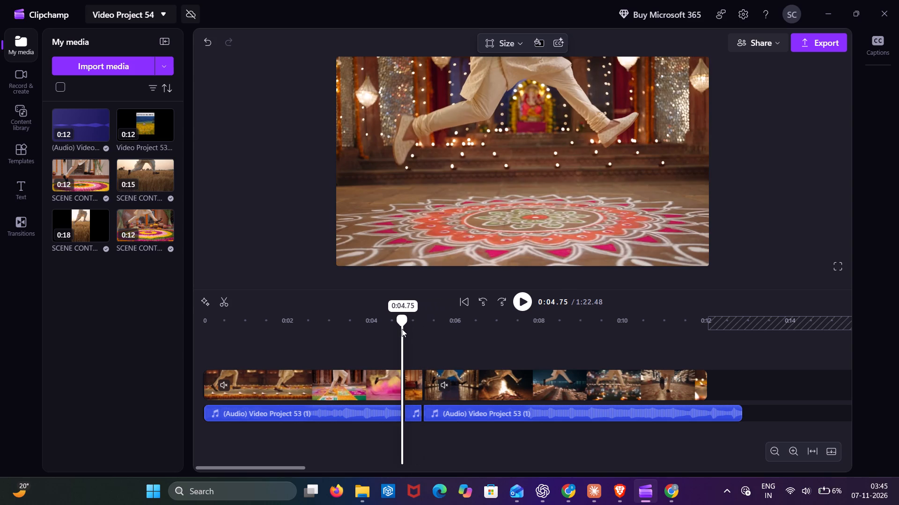
left_click_drag(402, 329, 403, 329)
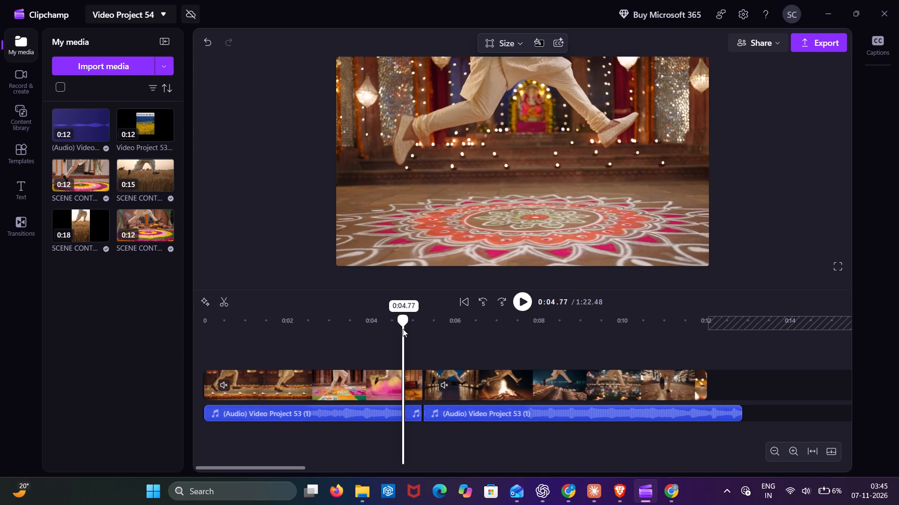
left_click_drag(403, 329, 403, 329)
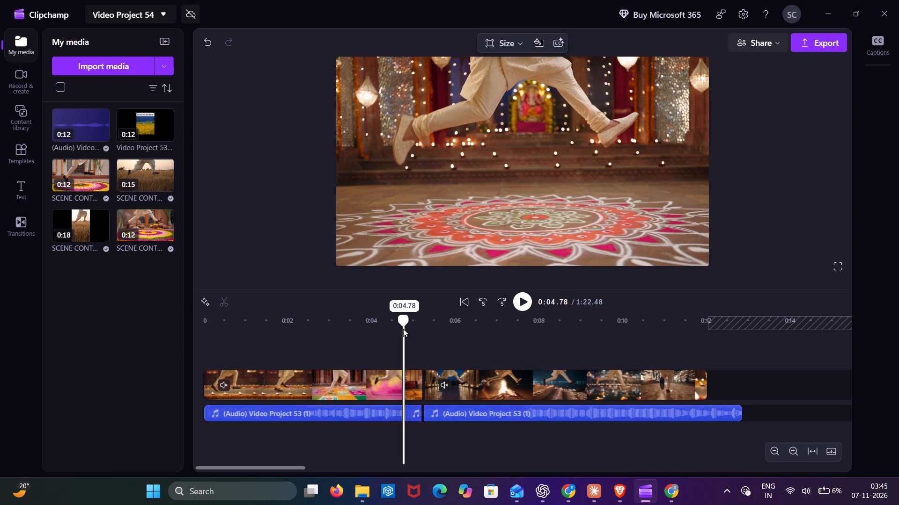
left_click_drag(403, 329, 398, 330)
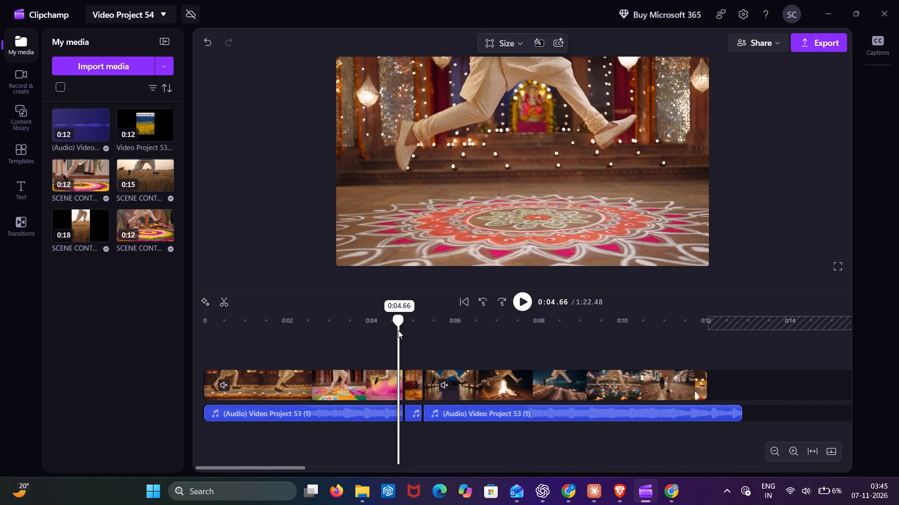
left_click_drag(398, 330, 408, 343)
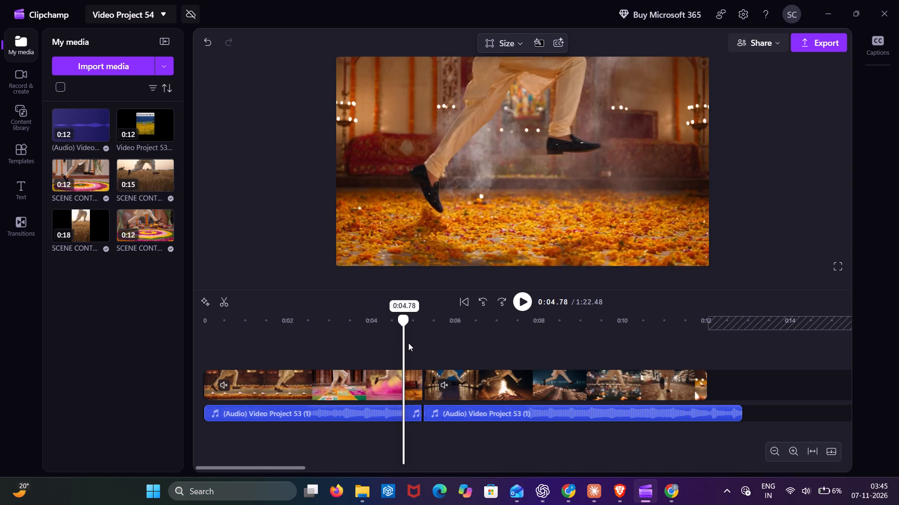
left_click_drag(408, 343, 427, 346)
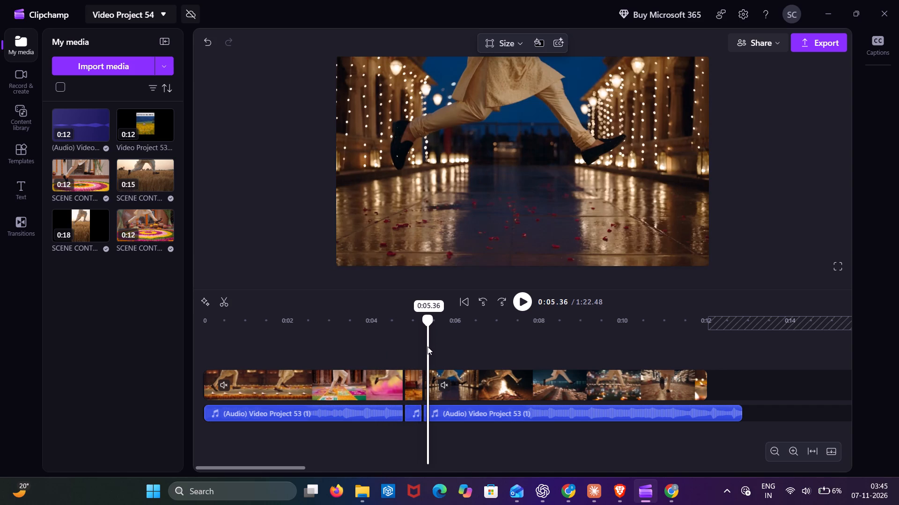
left_click_drag(427, 346, 453, 353)
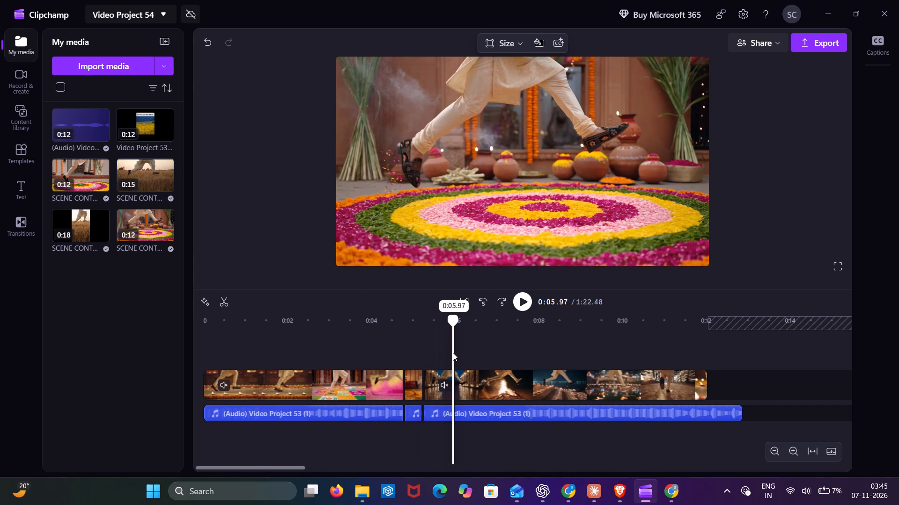
left_click_drag(453, 353, 418, 350)
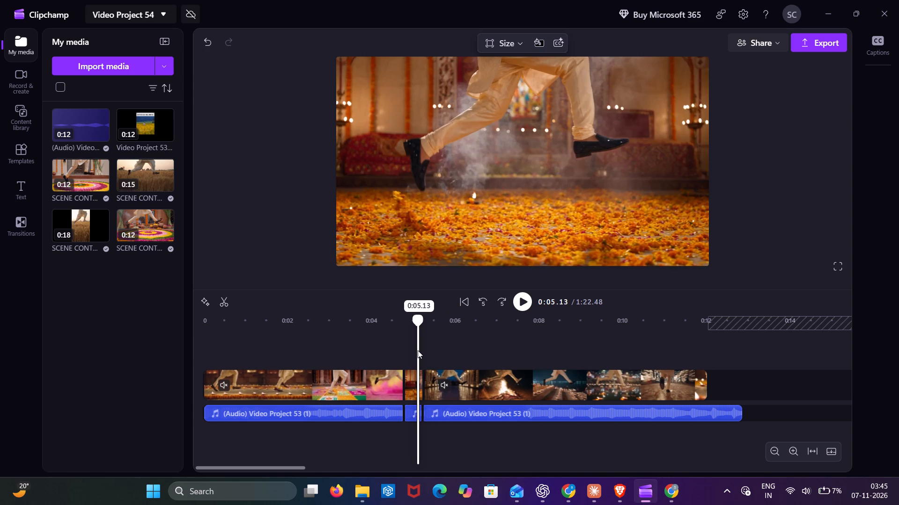
left_click_drag(418, 350, 427, 349)
left_click(397, 347)
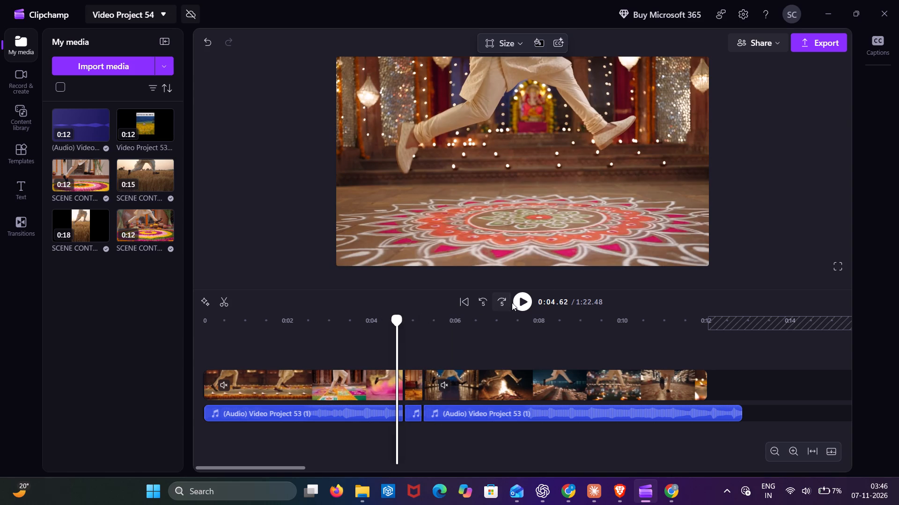
double_click(520, 307)
double_click(520, 307)
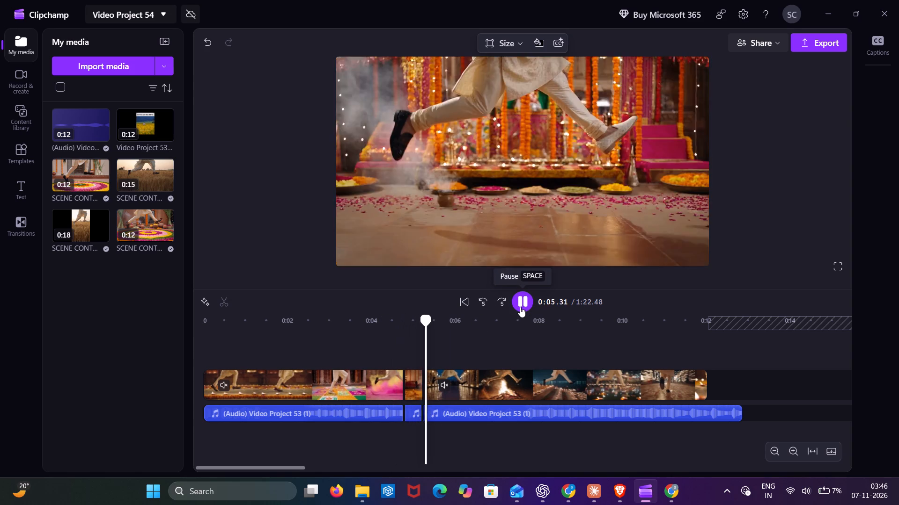
Split the first clip and its audio at 0:05.29, just after the marigold-petal scene, on the night courtyard scene with string lights.
left_click_drag(429, 322, 423, 323)
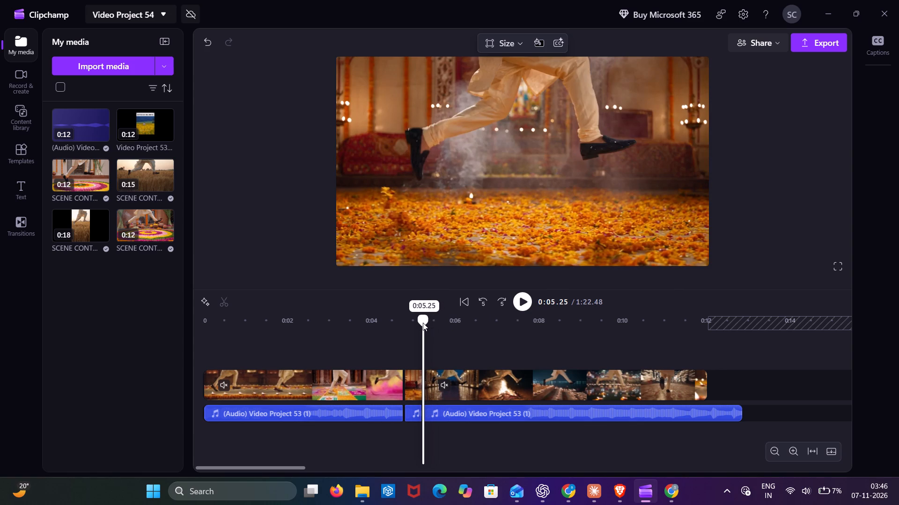
left_click_drag(423, 323, 420, 323)
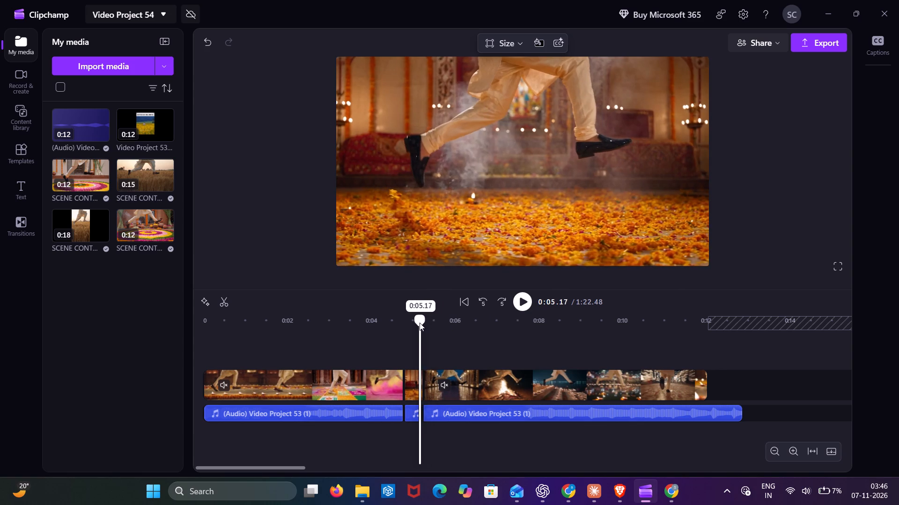
left_click_drag(420, 323, 425, 325)
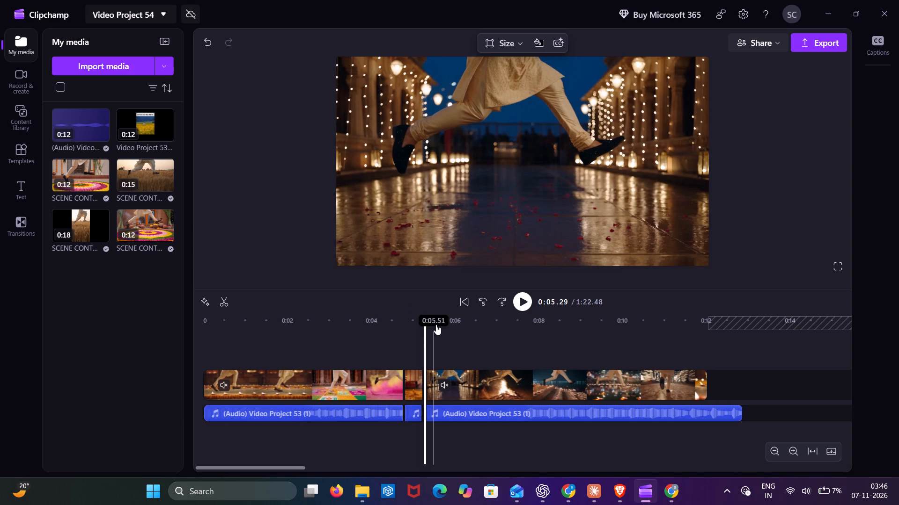
key("s")
Move the marigold-petal segment and the following video part onto a separate track, and delete the leftover 0.03 s sliver between them.
left_click_drag(424, 321, 405, 322)
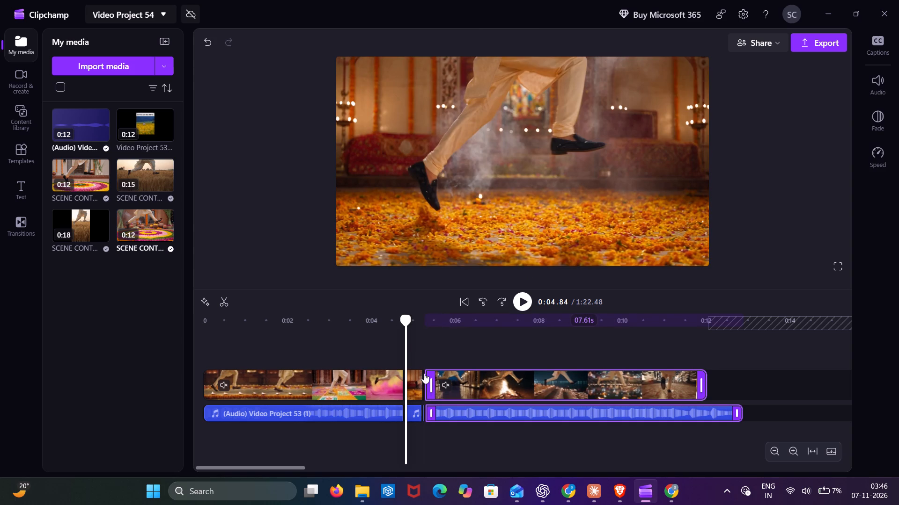
left_click(424, 373)
left_click_drag(413, 378, 416, 342)
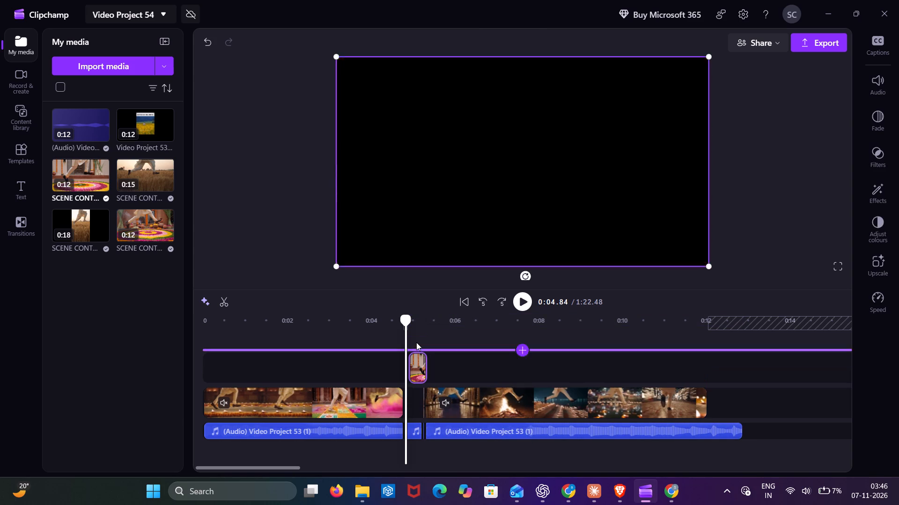
left_click_drag(469, 400, 505, 375)
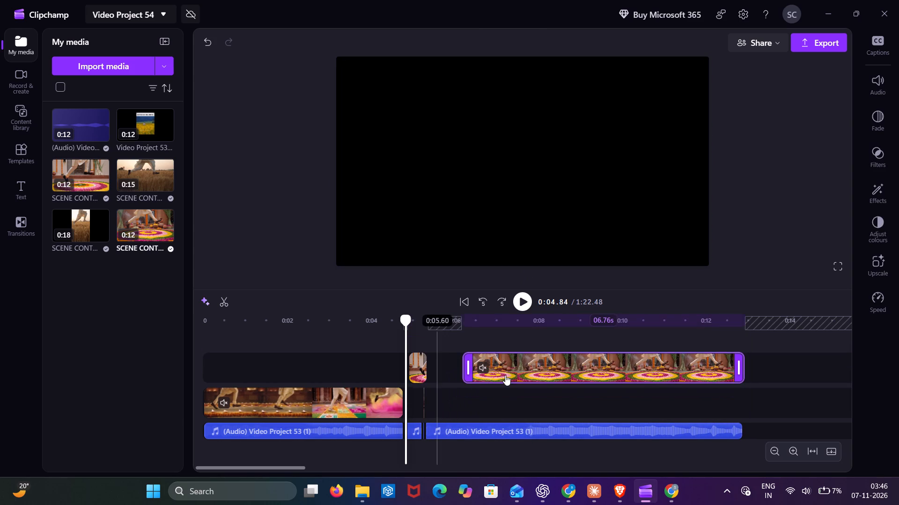
left_click(425, 391)
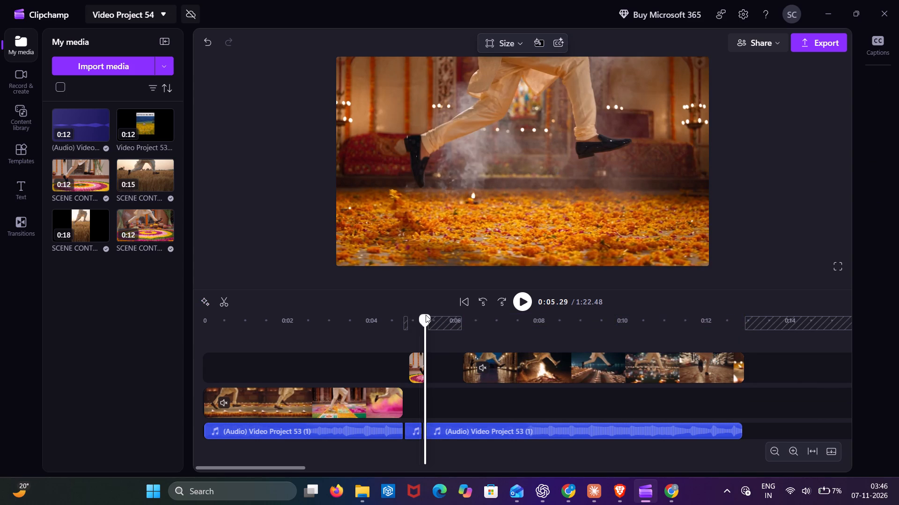
left_click_drag(426, 315, 455, 316)
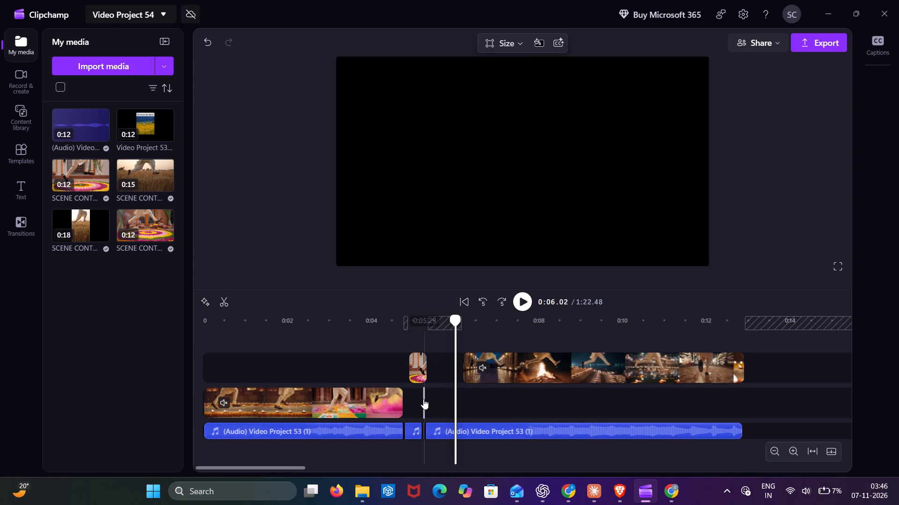
left_click(423, 399)
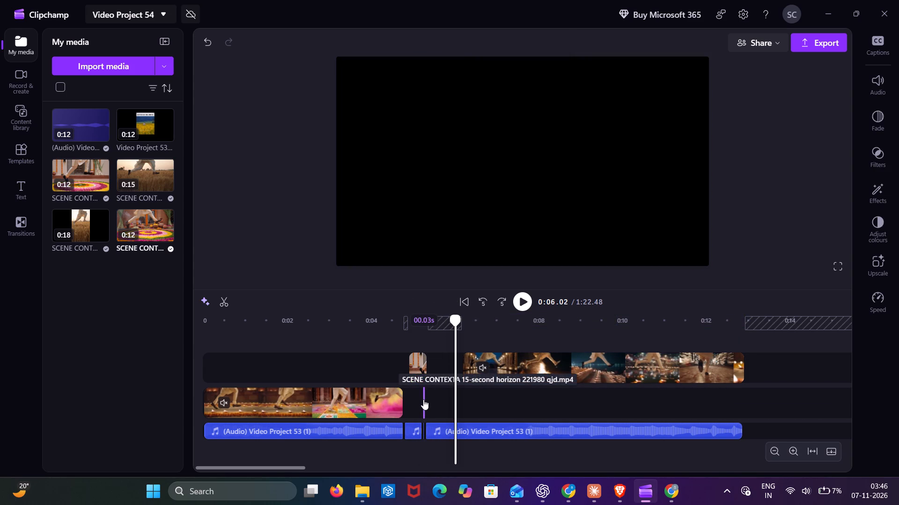
key("Delete")
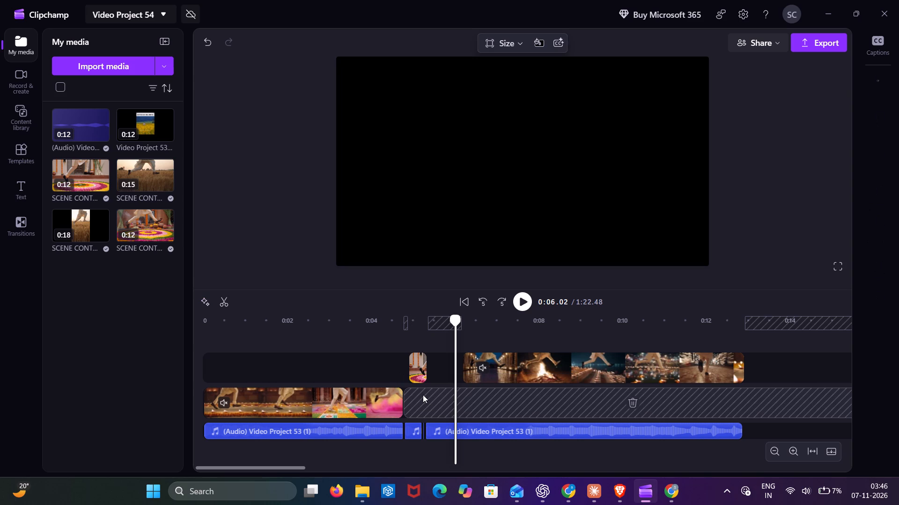
Move the marigold-petal segment and the following video part back onto the main video track, in line with their audio.
left_click_drag(418, 362, 413, 395)
left_click_drag(531, 364, 495, 395)
Replay the first clip from about 0:04.68 through the marigold-petal, courtyard and bonfire scenes to check the cleaned-up cut.
left_click(399, 360)
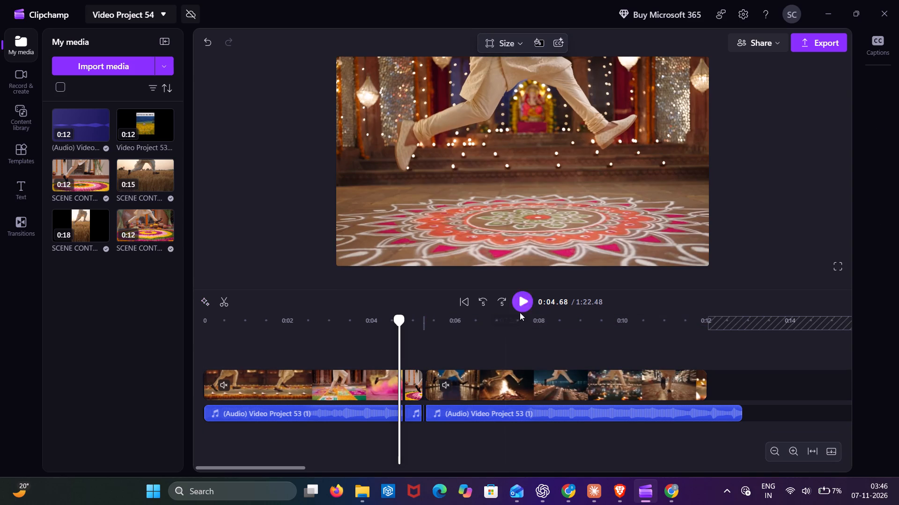
left_click(518, 311)
left_click(522, 303)
left_click(522, 303)
double_click(522, 303)
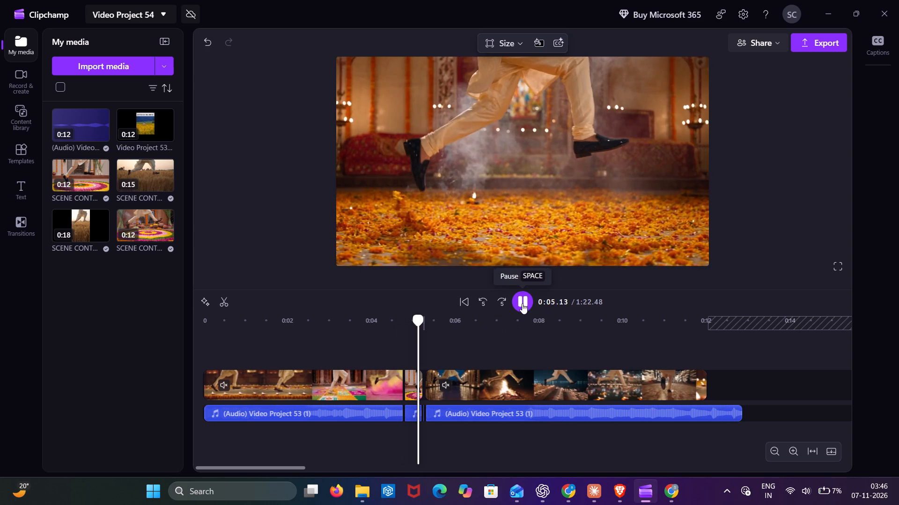
left_click(522, 303)
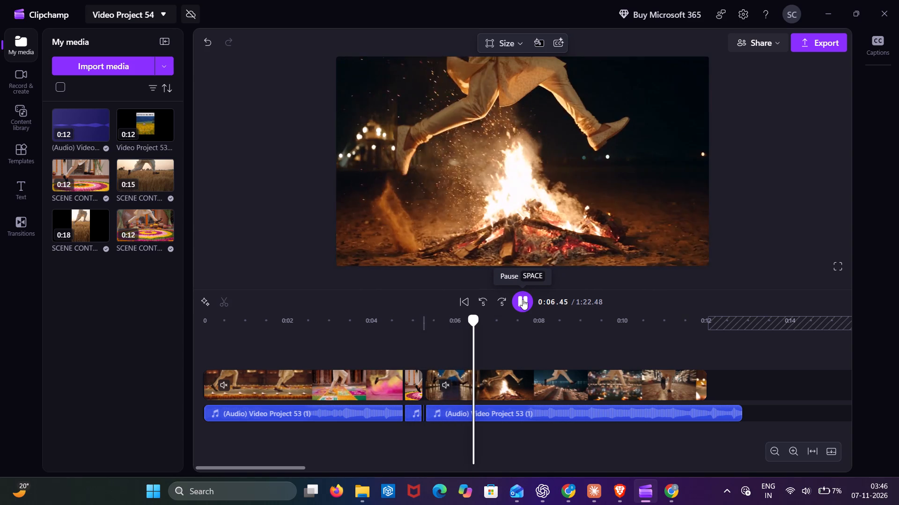
left_click(523, 299)
Review the scenes between about 0:06 and 0:08, and split the first clip at 0:06.28, where the bonfire scene begins.
left_click_drag(510, 317, 501, 326)
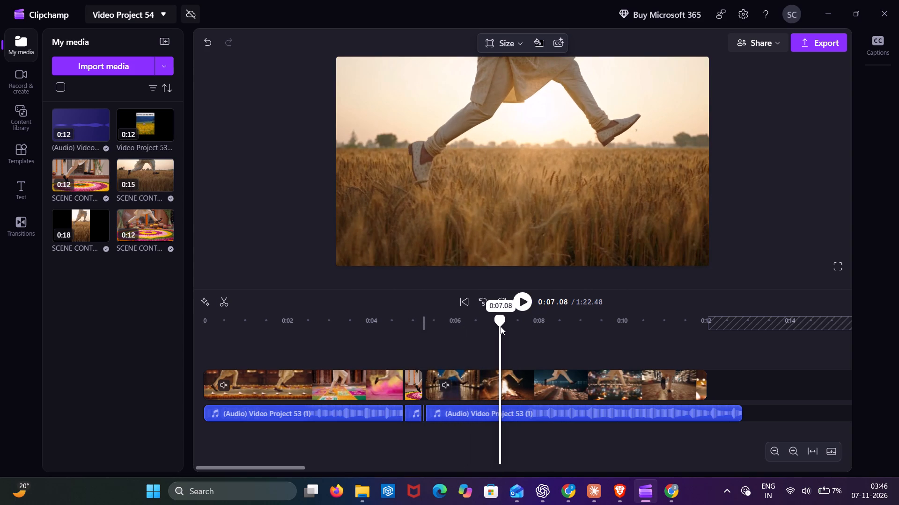
left_click_drag(501, 326, 508, 329)
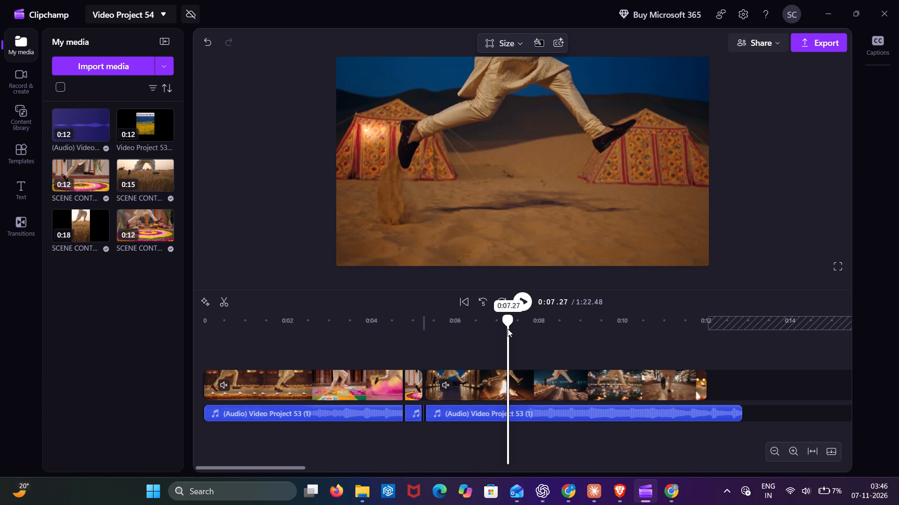
left_click_drag(508, 329, 536, 331)
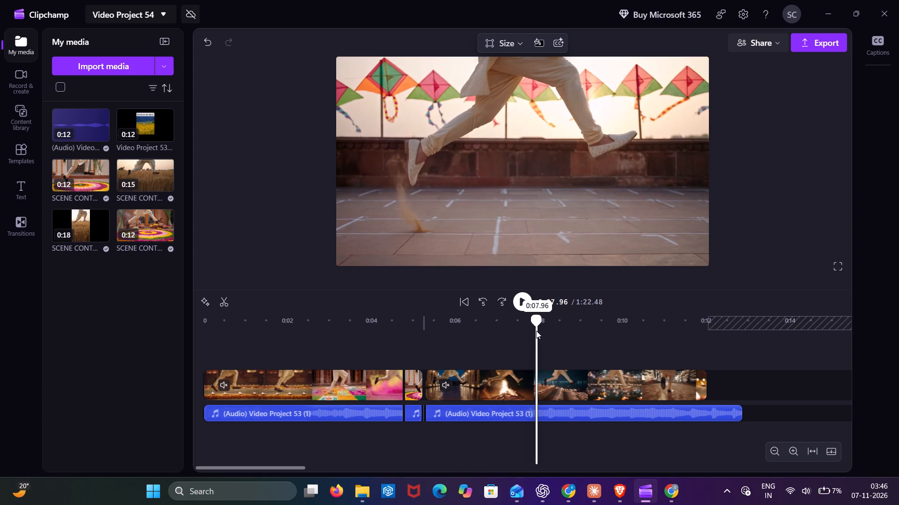
left_click_drag(536, 331, 537, 333)
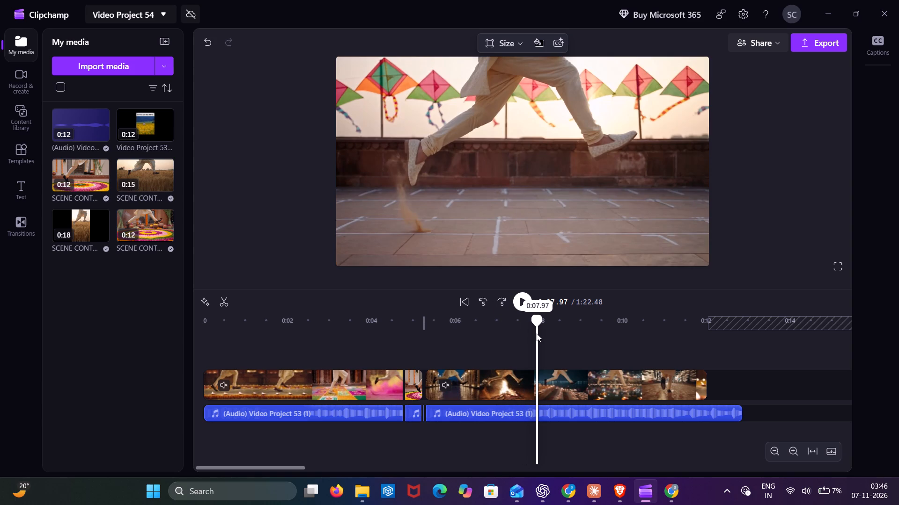
left_click_drag(537, 333, 513, 335)
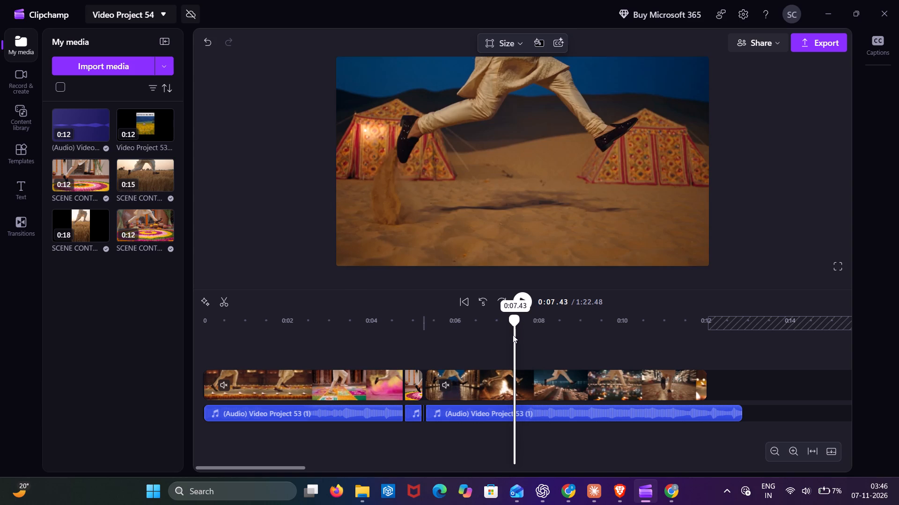
left_click_drag(513, 335, 477, 341)
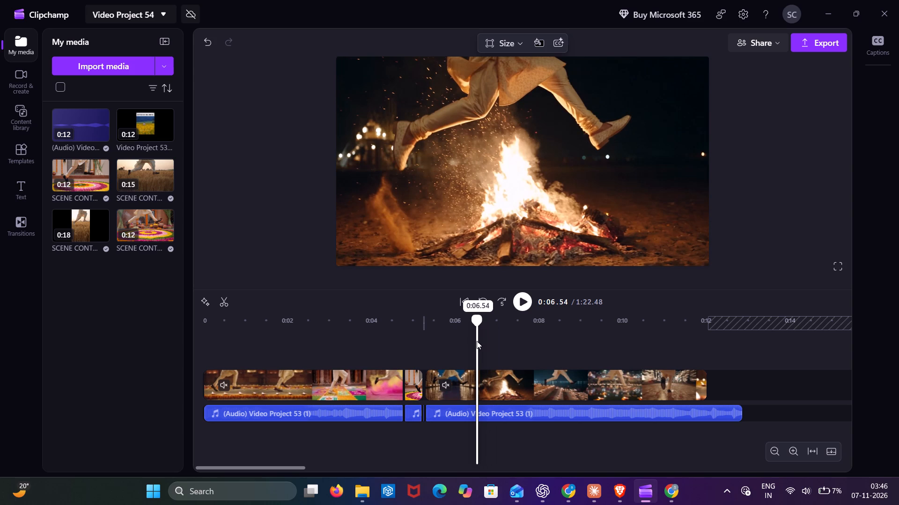
left_click_drag(477, 341, 461, 346)
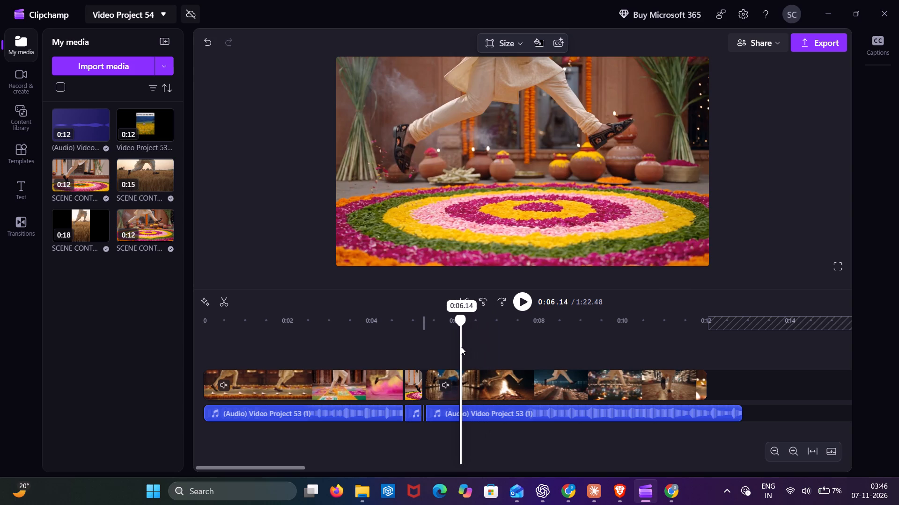
left_click_drag(461, 346, 466, 347)
key("s")
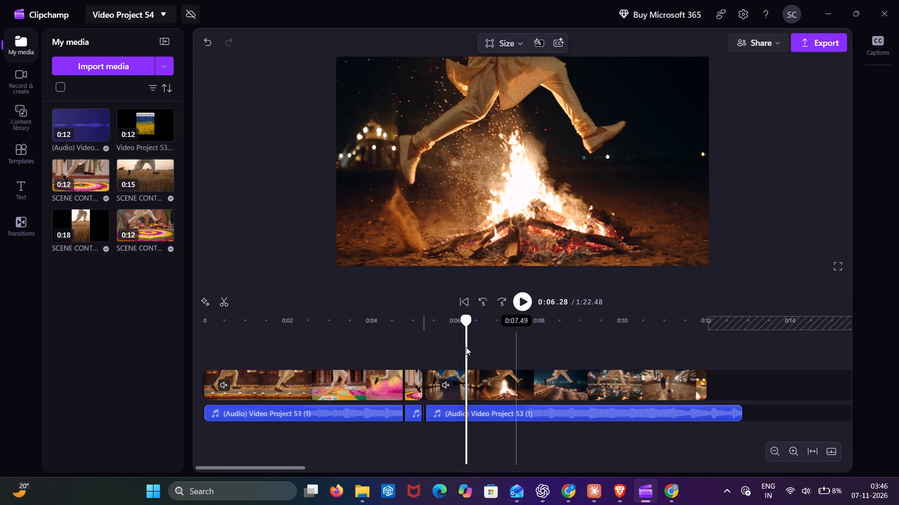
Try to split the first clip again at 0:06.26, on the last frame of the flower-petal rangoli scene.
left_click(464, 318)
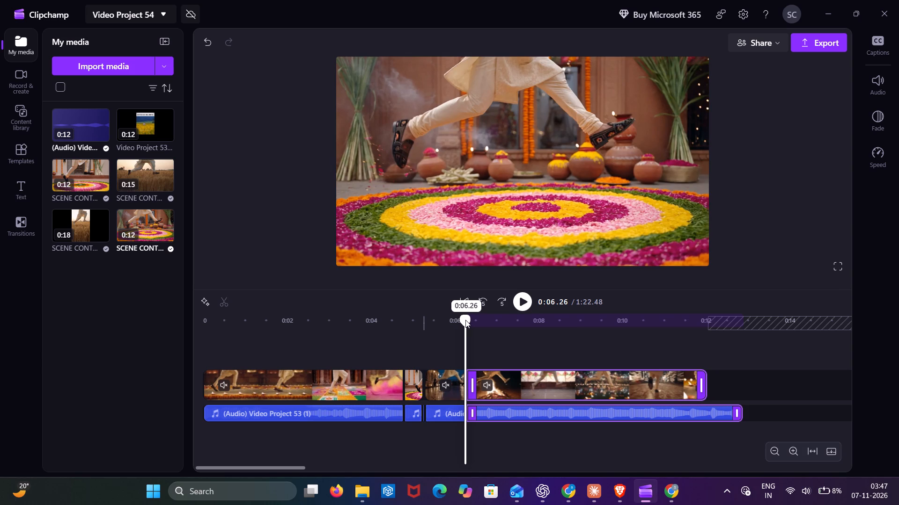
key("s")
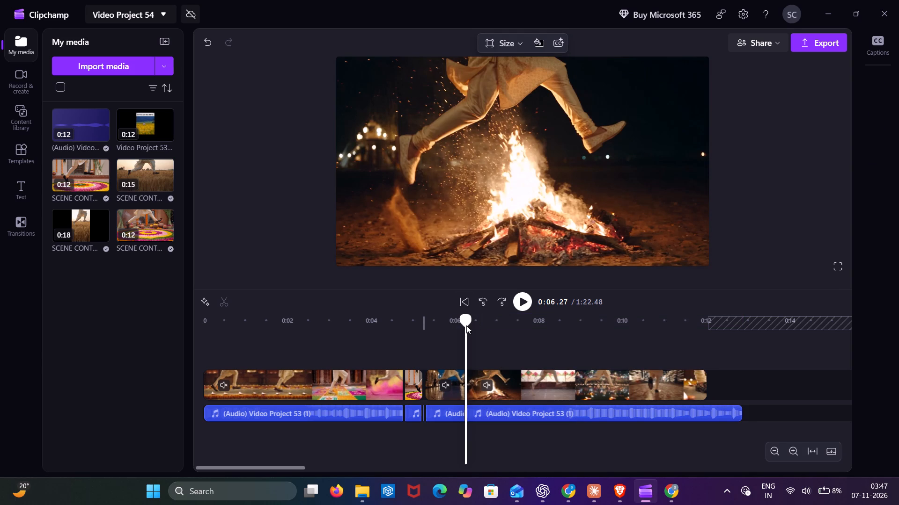
Find the last frame of the bonfire scene in the first clip and split the clip and its audio there, at 0:06.76.
left_click_drag(466, 325, 471, 325)
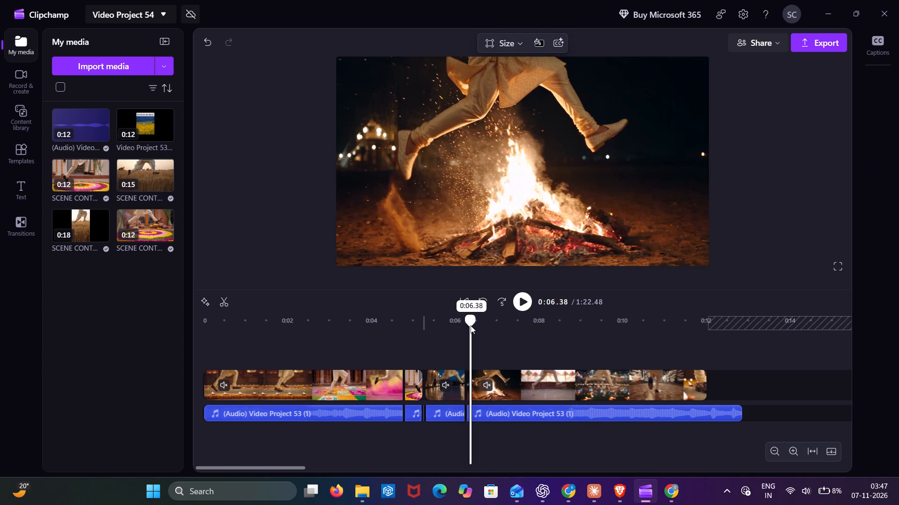
left_click_drag(471, 325, 480, 329)
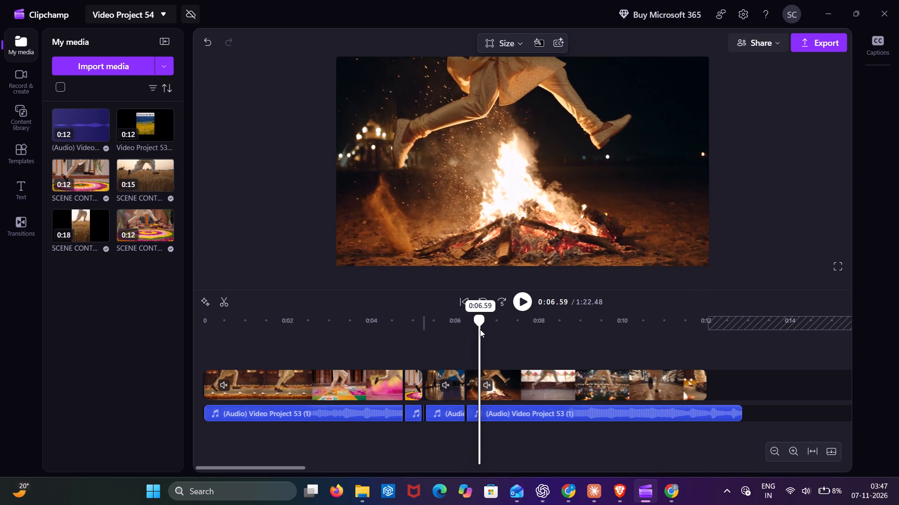
left_click_drag(480, 329, 486, 332)
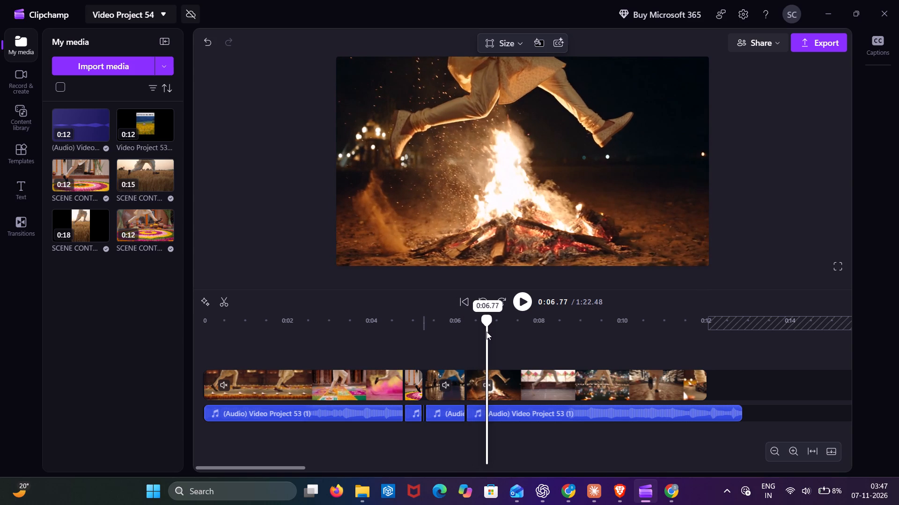
left_click_drag(486, 332, 487, 333)
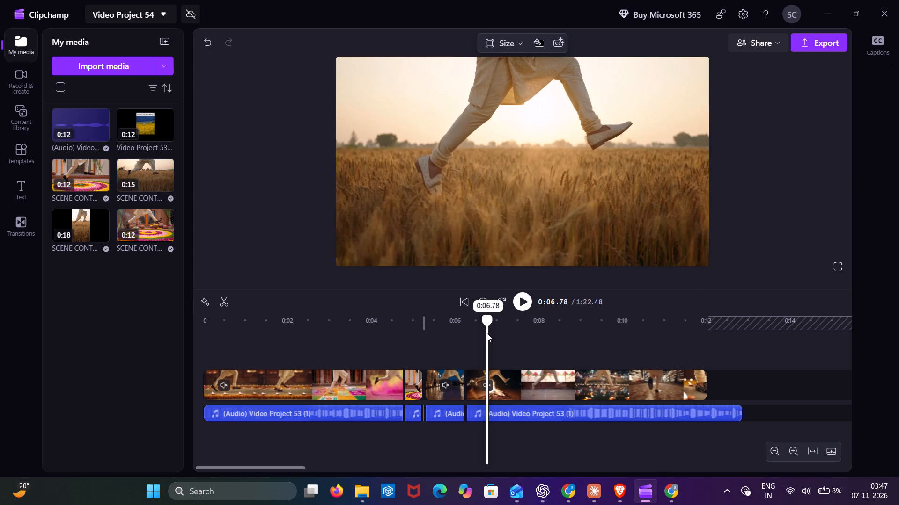
left_click_drag(487, 333, 486, 334)
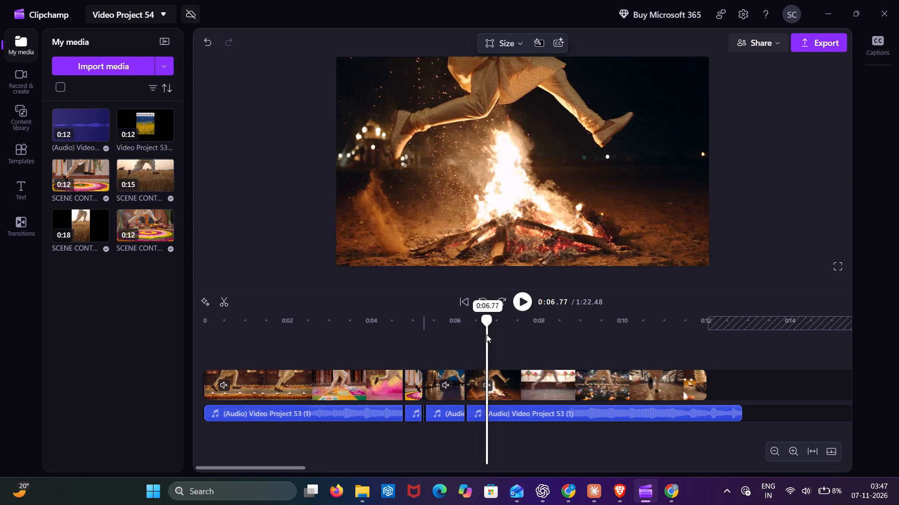
left_click_drag(486, 334, 486, 334)
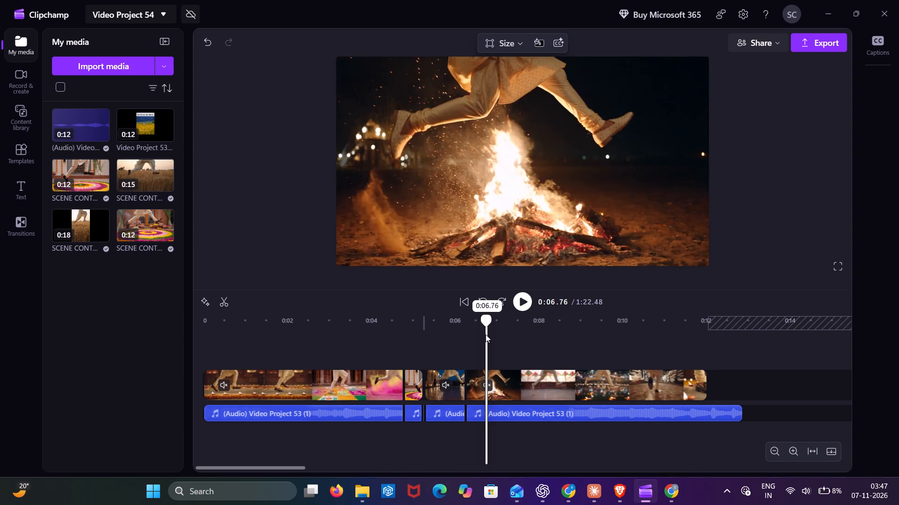
left_click_drag(486, 334, 486, 335)
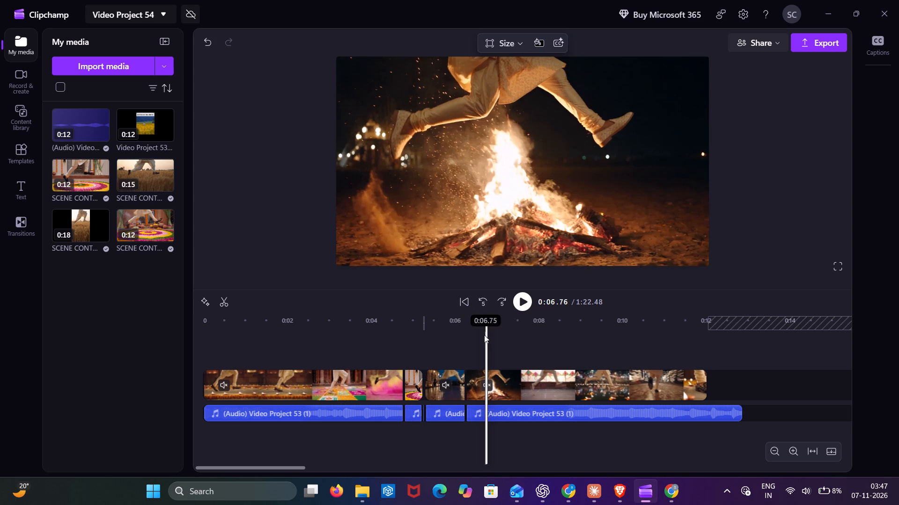
key("s")
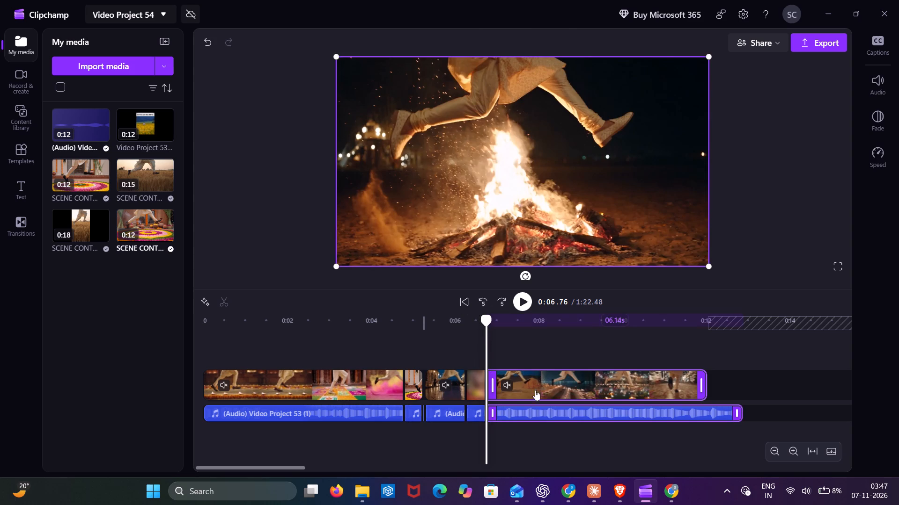
In the other version further along the timeline, split the clip at 0:21.43, where the Ganesh-shrine scene with the white rangoli begins.
scroll(767, 385, "left", 2)
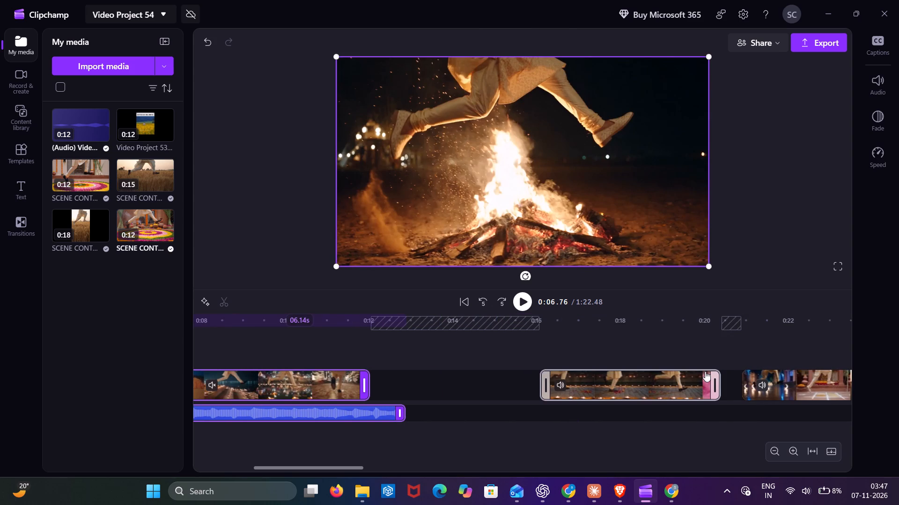
scroll(735, 361, "left", 1)
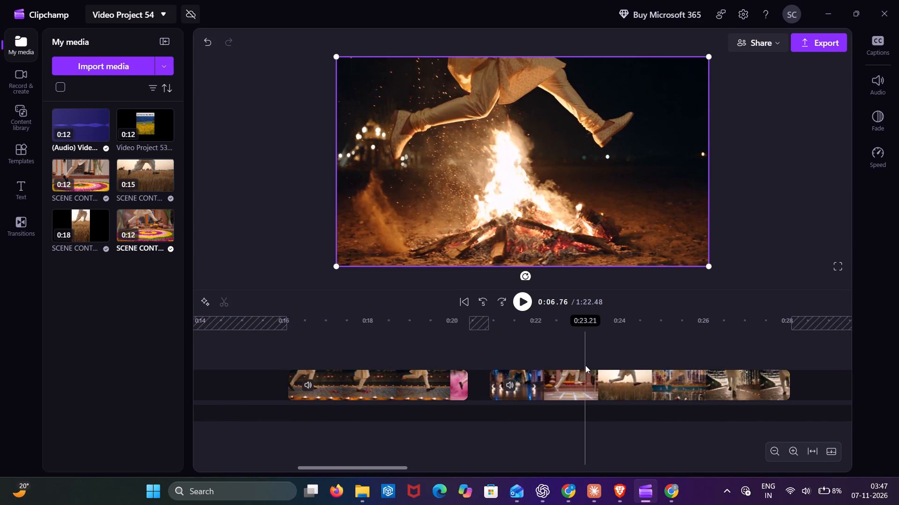
left_click(651, 362)
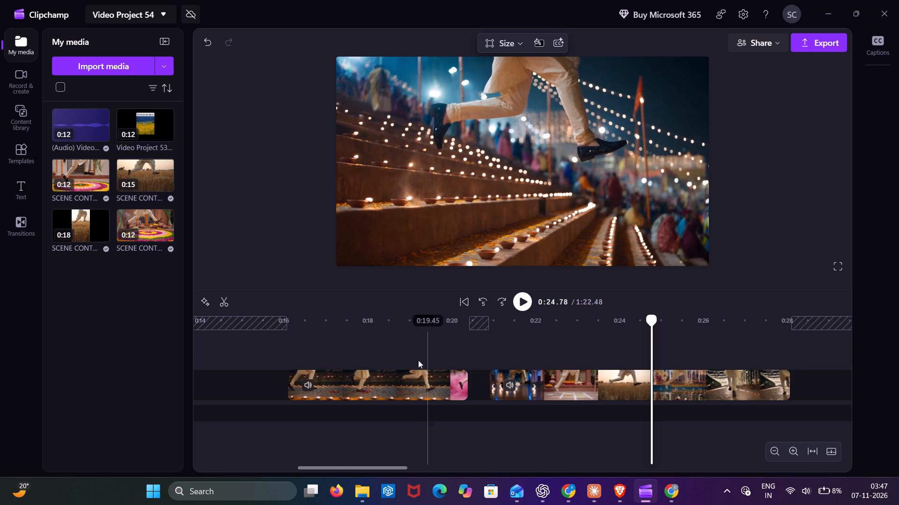
left_click(490, 360)
left_click(515, 361)
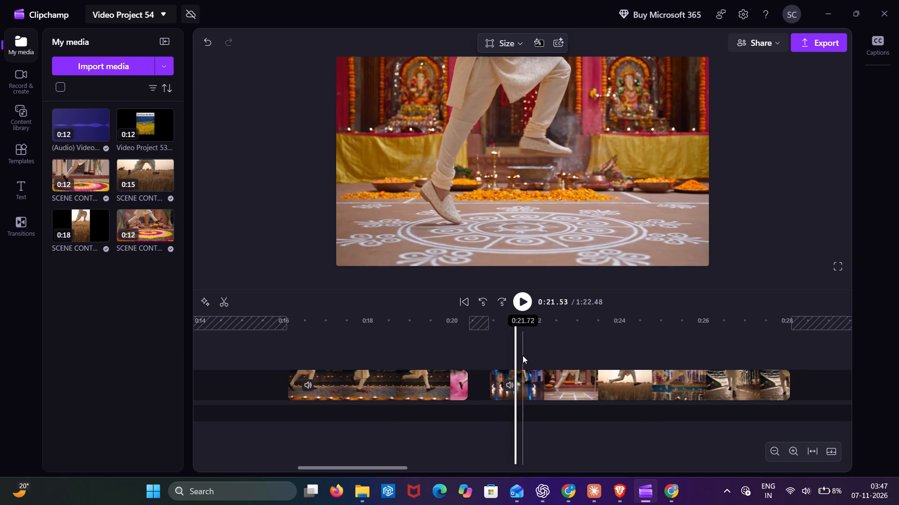
left_click_drag(515, 319, 509, 326)
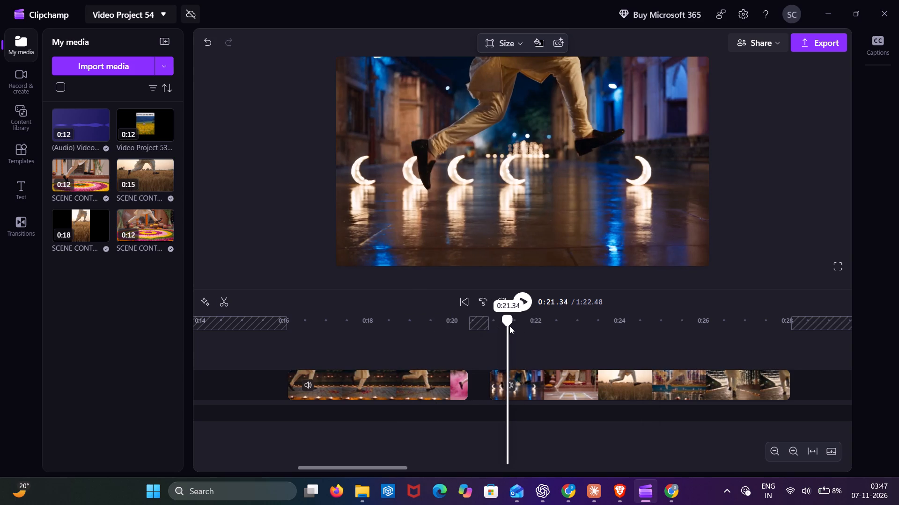
left_click_drag(509, 326, 511, 327)
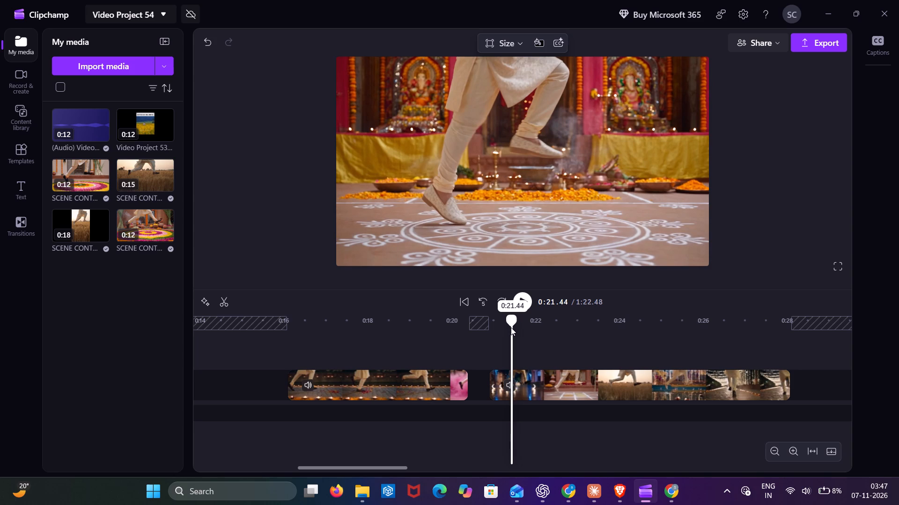
left_click_drag(511, 327, 512, 327)
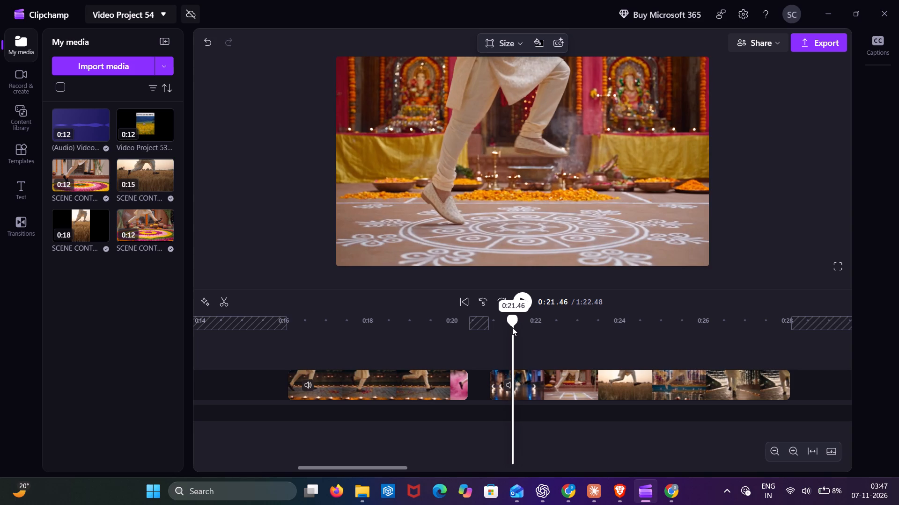
left_click_drag(512, 327, 510, 328)
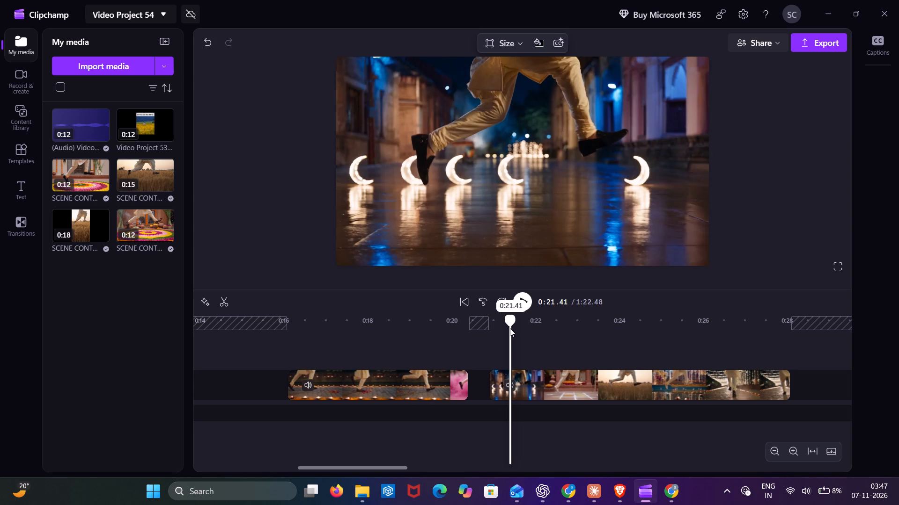
left_click_drag(510, 328, 510, 328)
left_click_drag(510, 328, 511, 330)
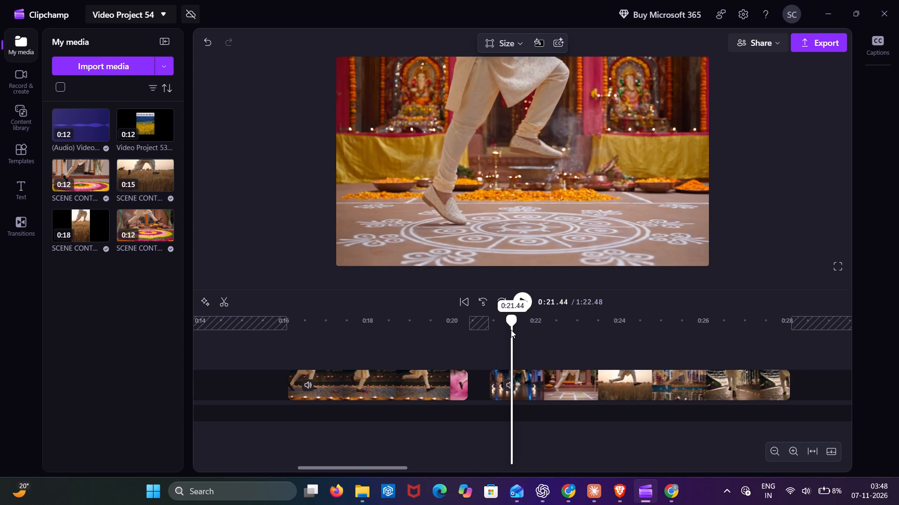
left_click_drag(511, 330, 509, 330)
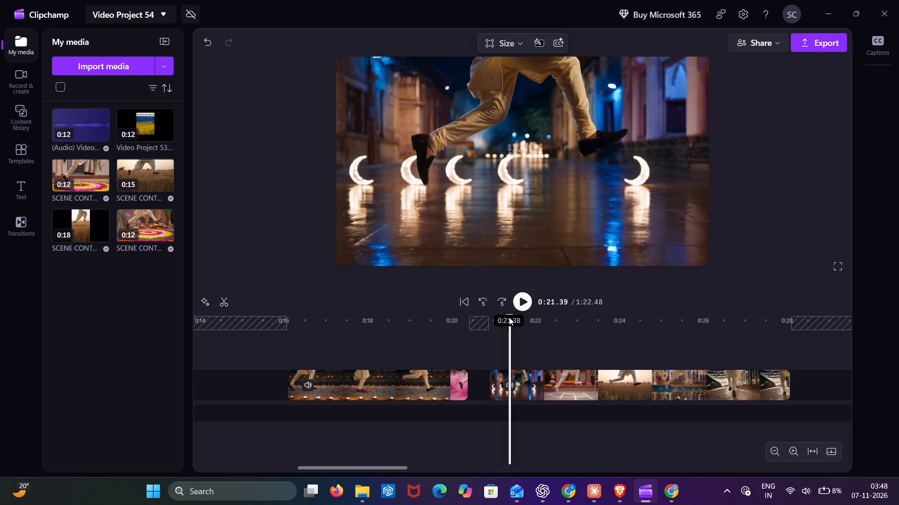
left_click(509, 317)
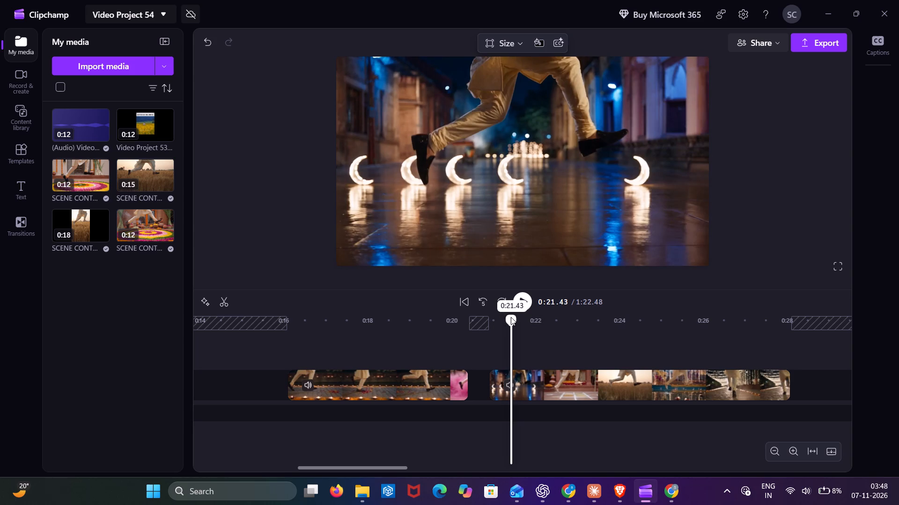
key("s")
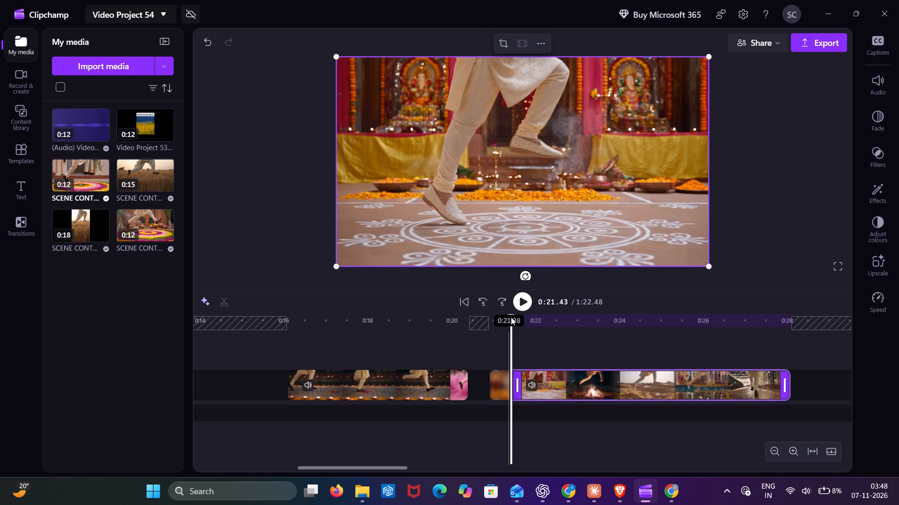
Find the end of the Ganesh-shrine scene and split the other version's clip at 0:21.91, just before the flower-petal rangoli scene.
double_click(524, 305)
double_click(524, 305)
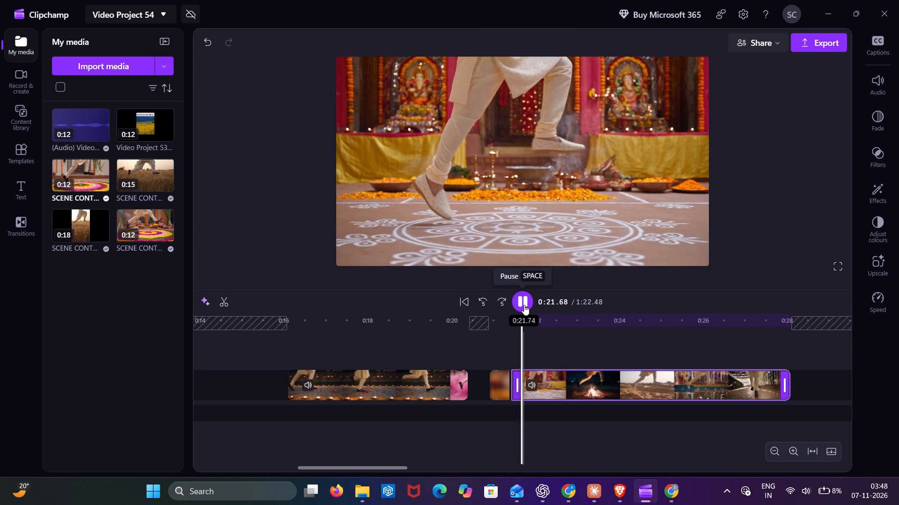
double_click(524, 305)
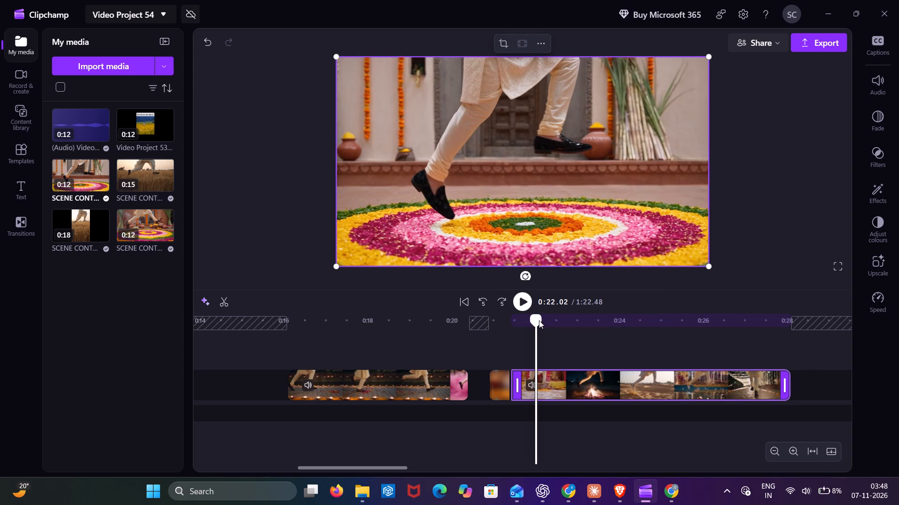
left_click_drag(539, 320, 531, 325)
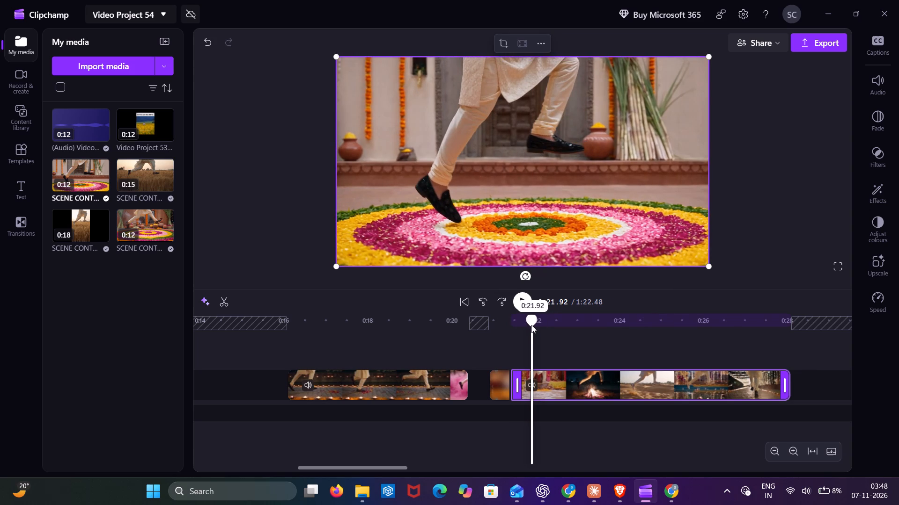
left_click_drag(531, 325, 530, 326)
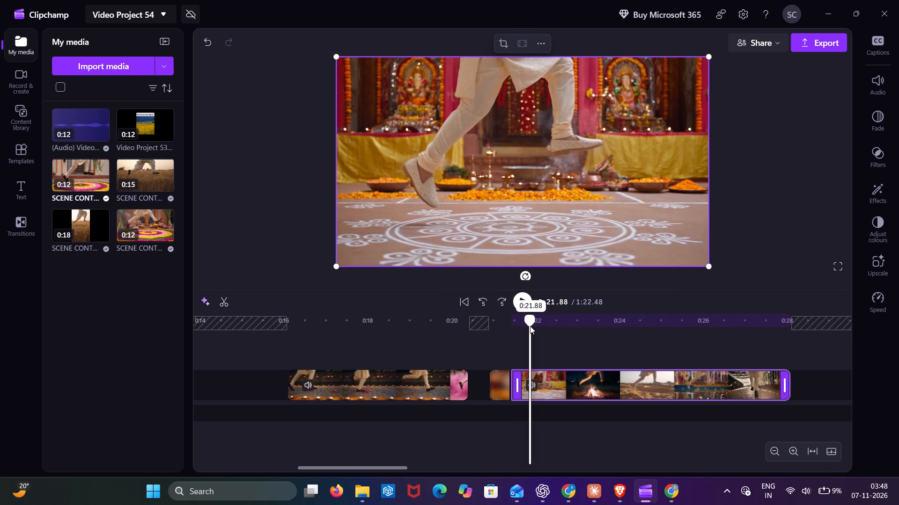
left_click_drag(530, 326, 532, 329)
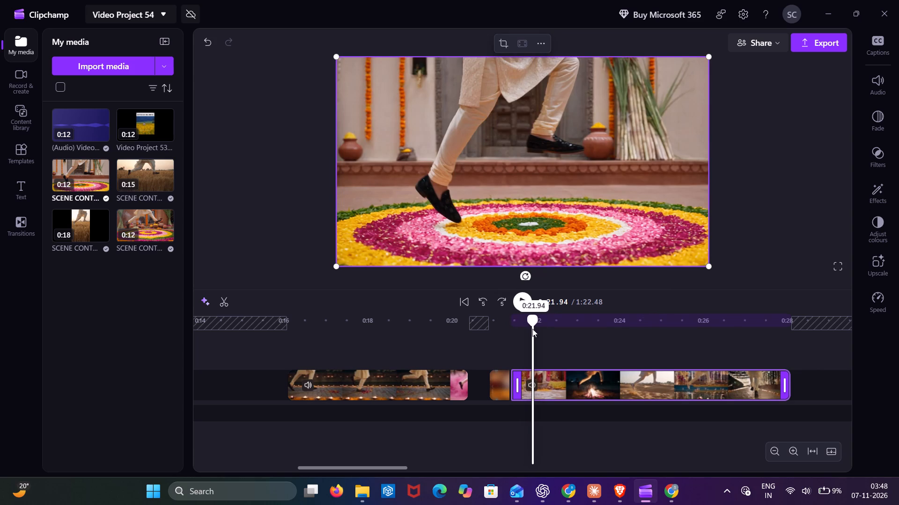
left_click_drag(532, 329, 530, 330)
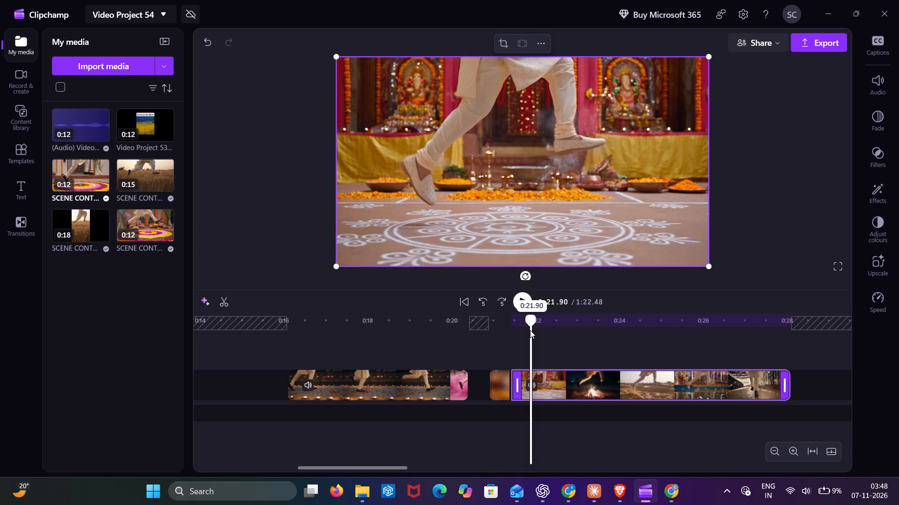
left_click_drag(530, 330, 531, 330)
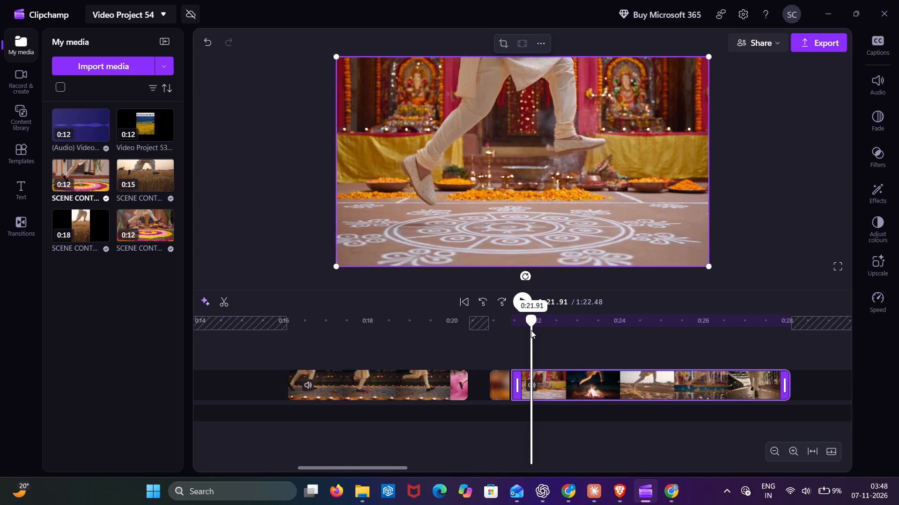
left_click_drag(531, 330, 531, 330)
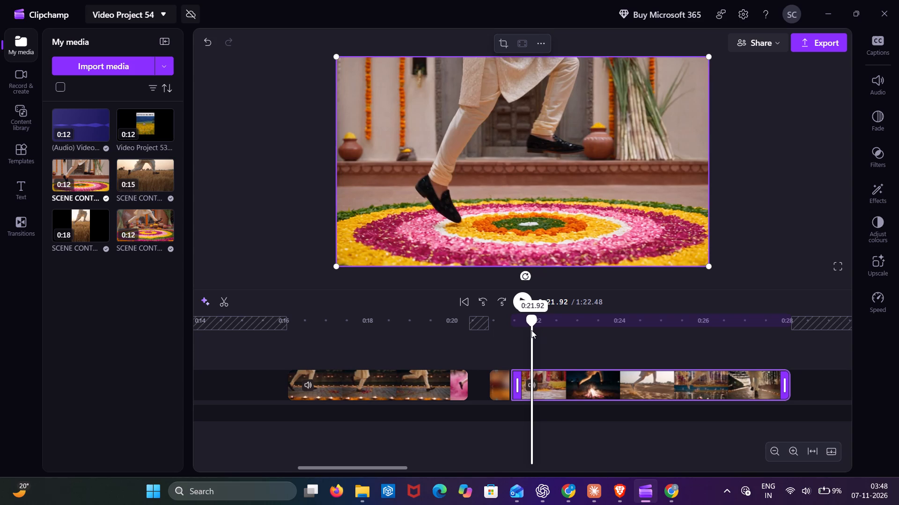
left_click_drag(531, 330, 531, 331)
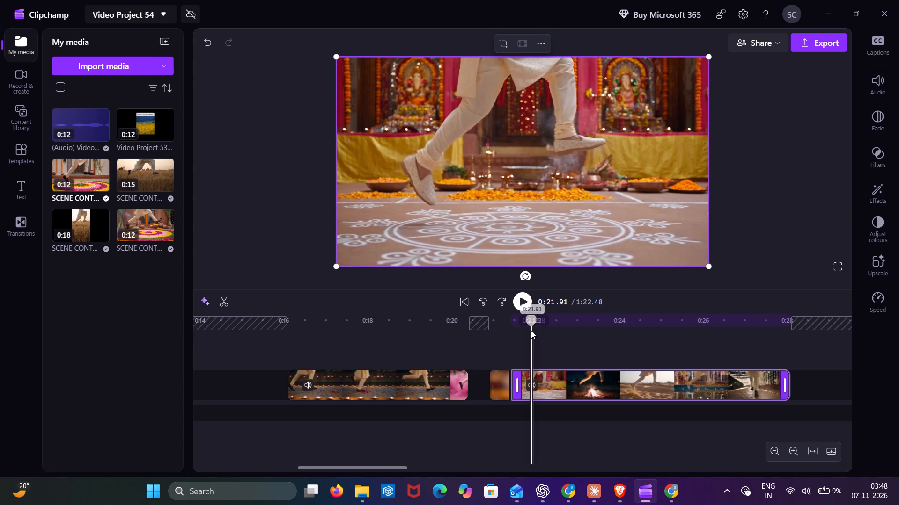
key("s")
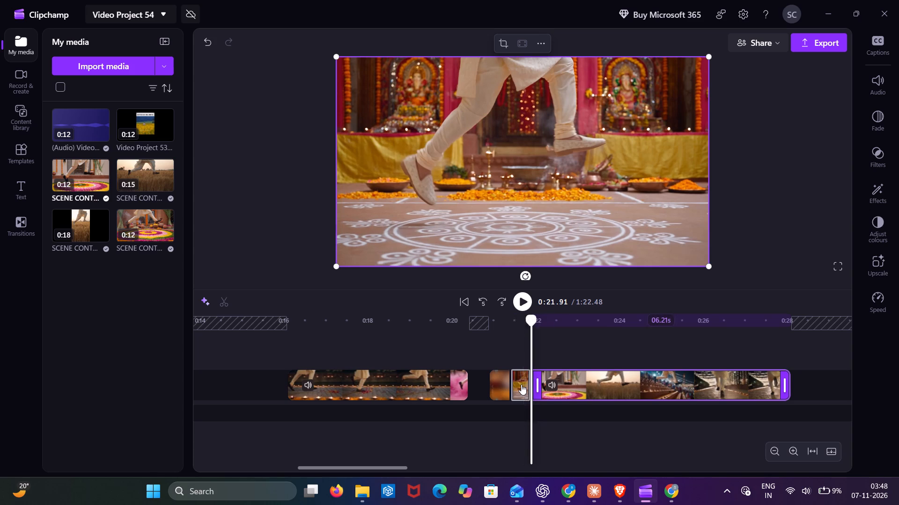
Move the Ganesh-shrine segment from the other version into the first clip, directly after the bonfire segment, and play across the joins.
left_click_drag(521, 384, 159, 352)
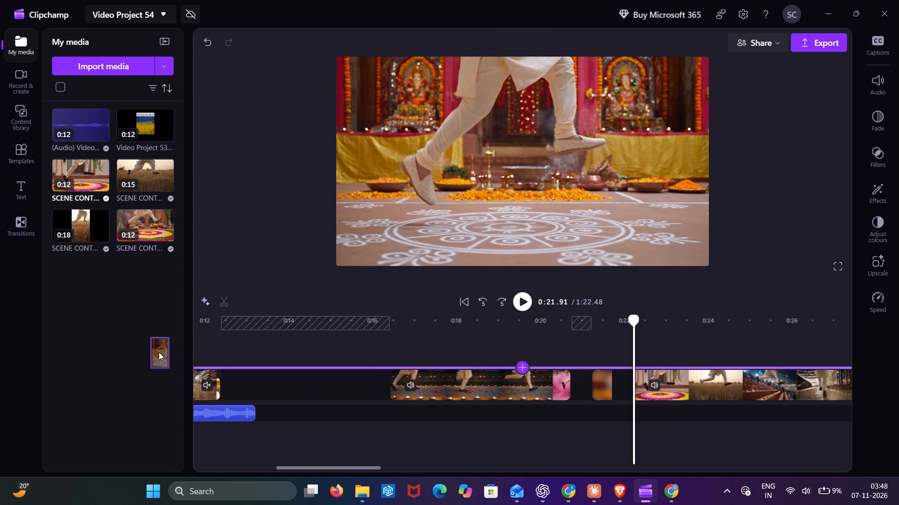
left_click_drag(159, 352, 223, 351)
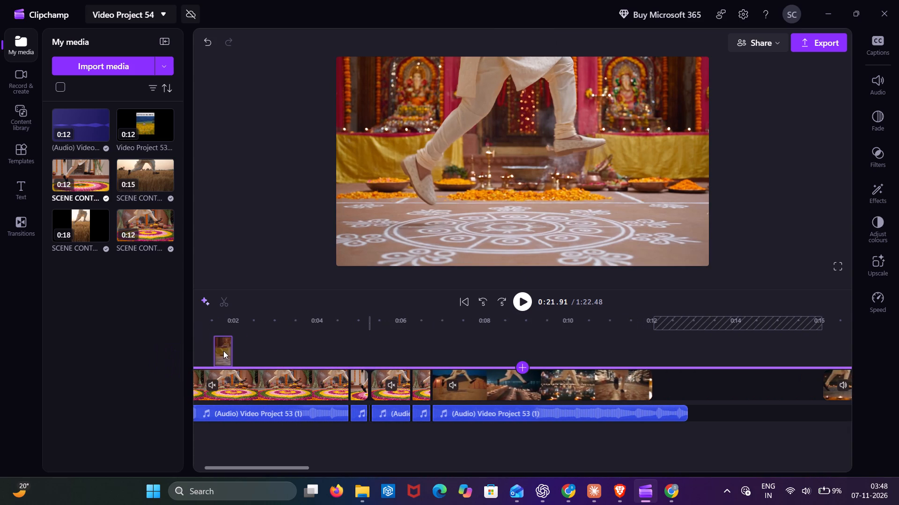
left_click_drag(223, 351, 222, 378)
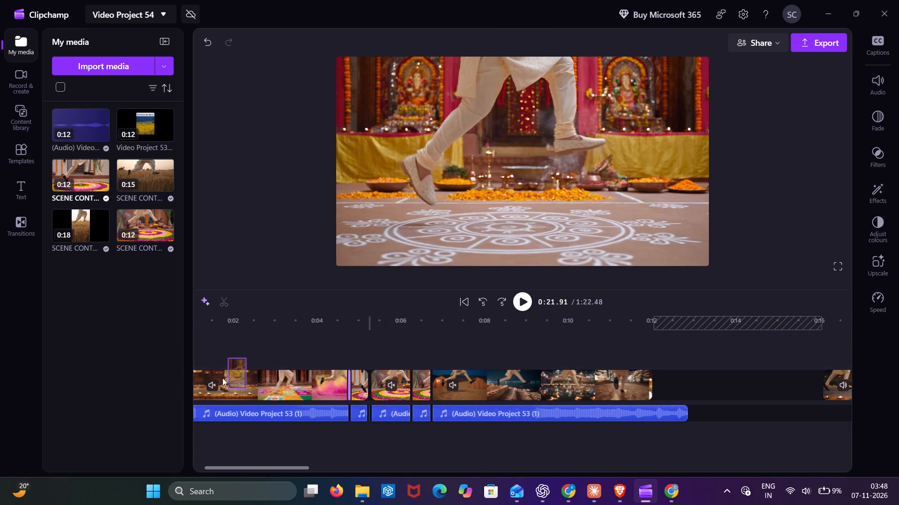
left_click_drag(222, 378, 580, 384)
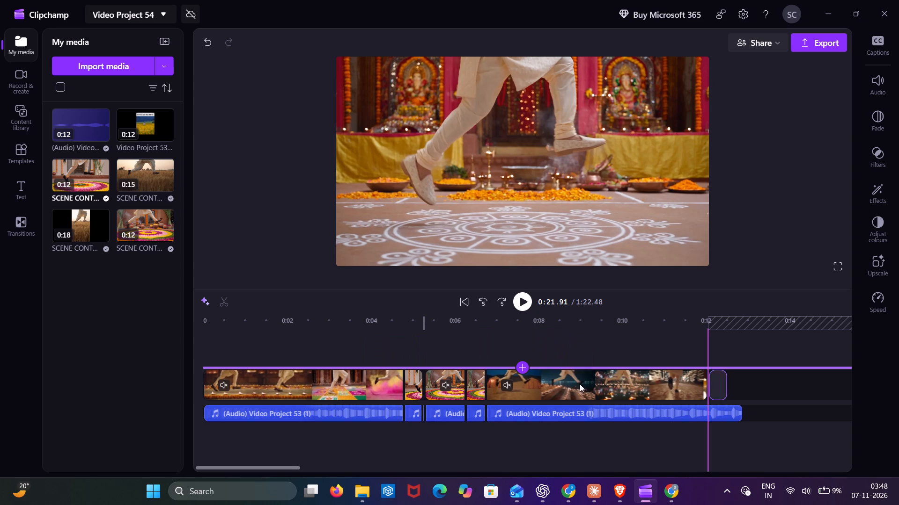
left_click_drag(580, 384, 485, 386)
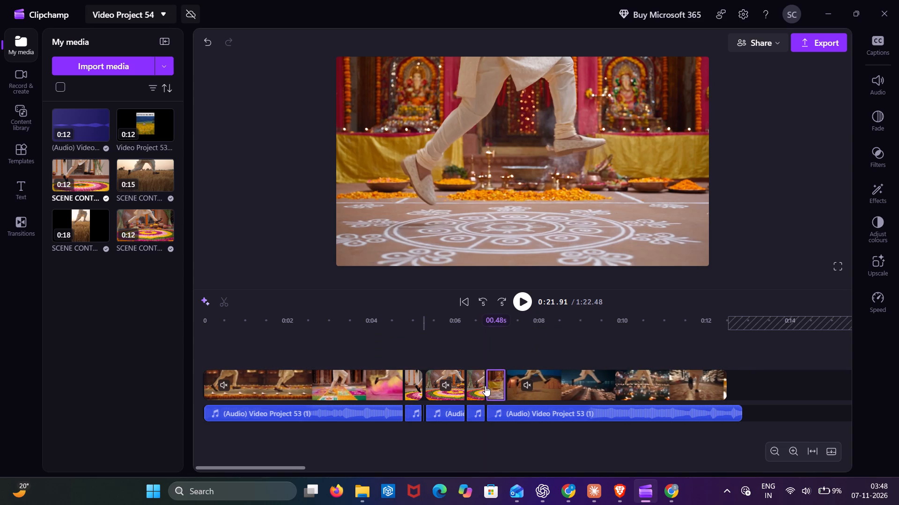
left_click(469, 345)
left_click(525, 302)
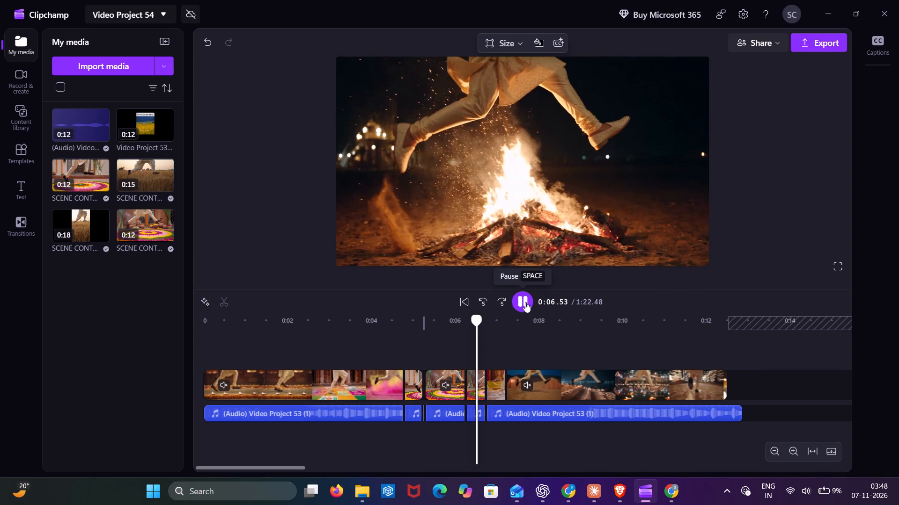
left_click(525, 302)
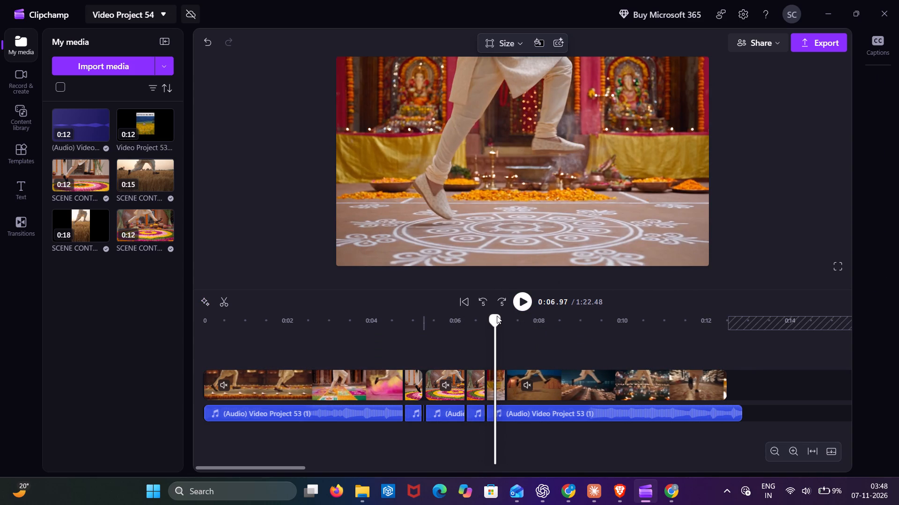
left_click_drag(494, 325, 465, 332)
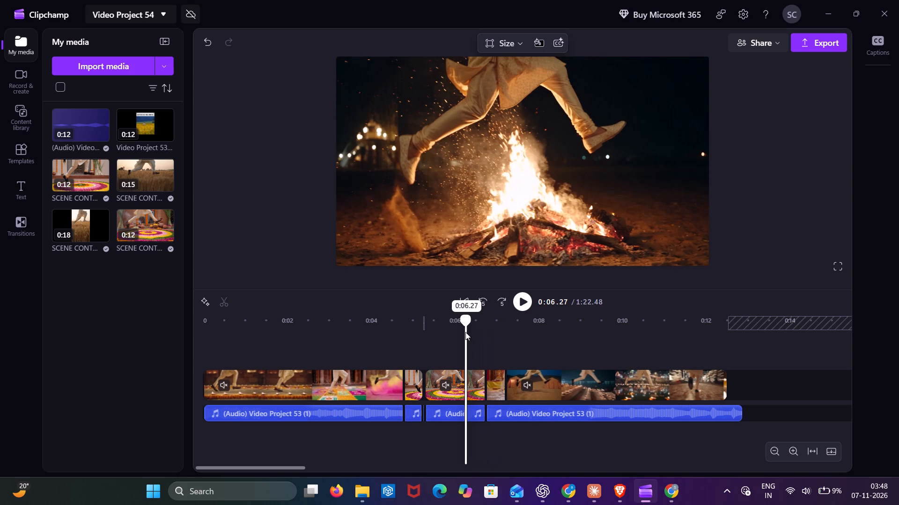
left_click_drag(465, 332, 466, 333)
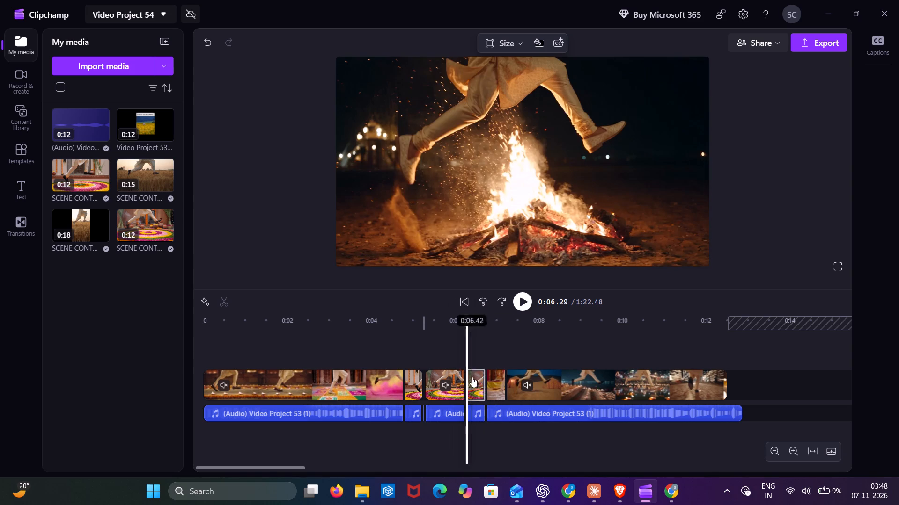
Replace the bonfire segment with the shrine segment, parking the bonfire segment past the first clip's end at about 0:14, and close the gap.
left_click_drag(472, 379, 791, 374)
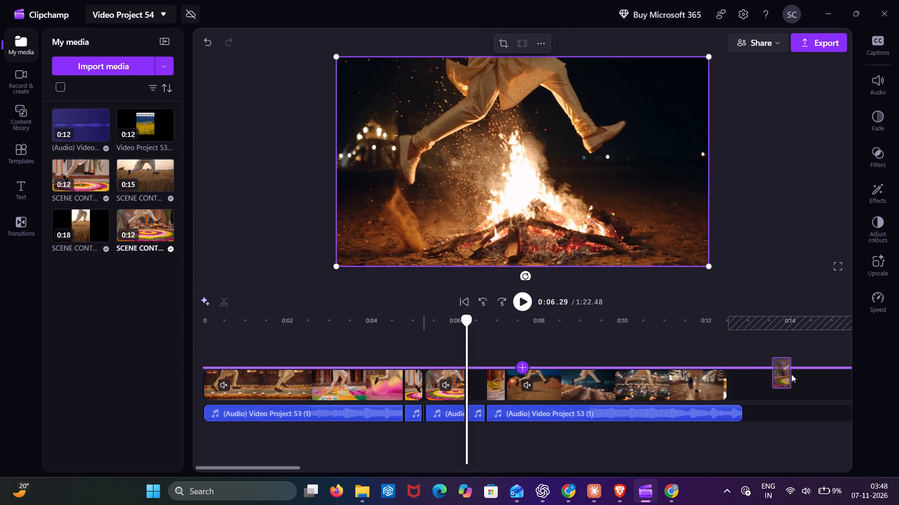
left_click_drag(791, 374, 801, 377)
left_click_drag(495, 387, 470, 389)
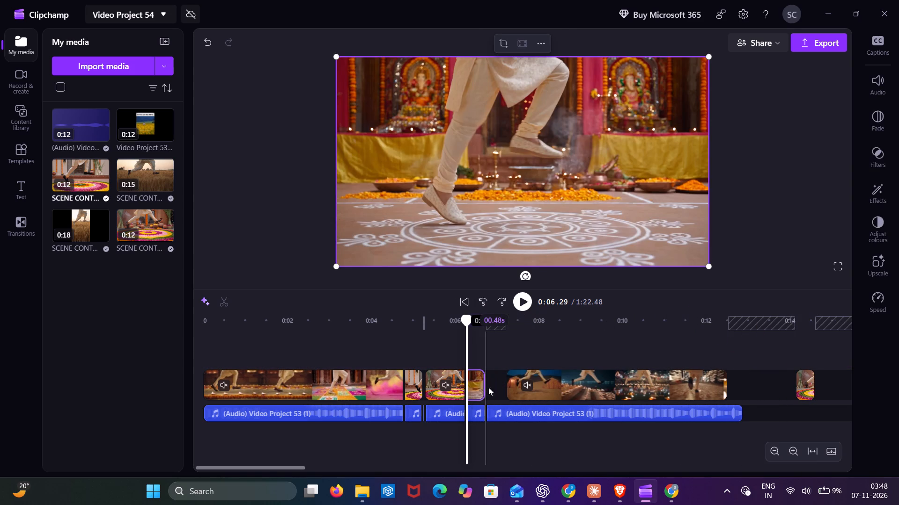
left_click(494, 385)
left_click(519, 304)
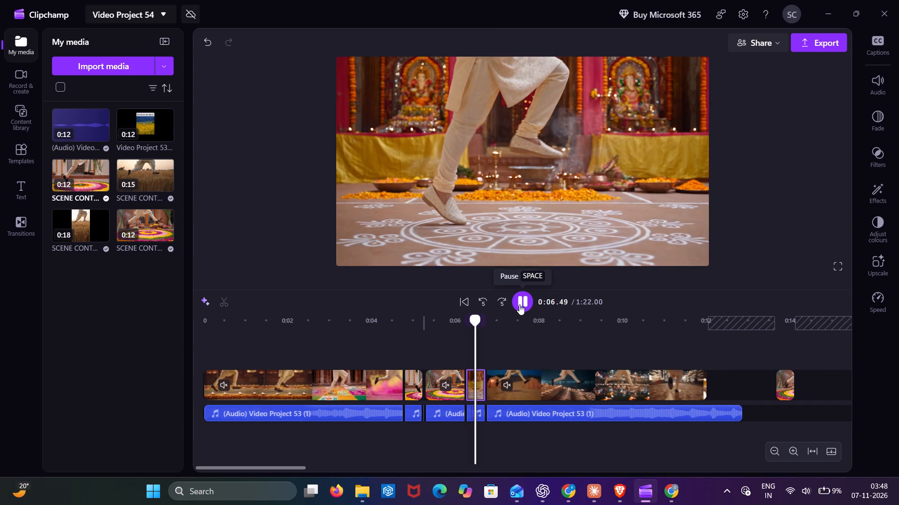
left_click(519, 304)
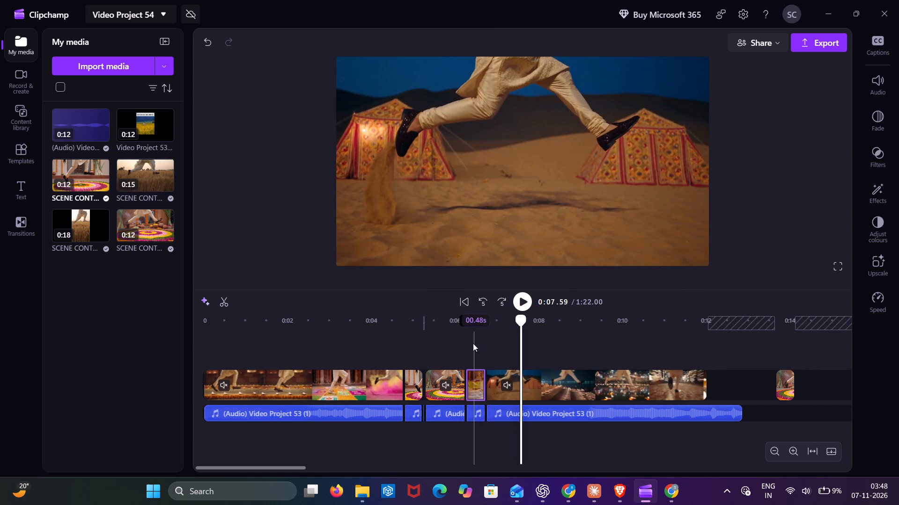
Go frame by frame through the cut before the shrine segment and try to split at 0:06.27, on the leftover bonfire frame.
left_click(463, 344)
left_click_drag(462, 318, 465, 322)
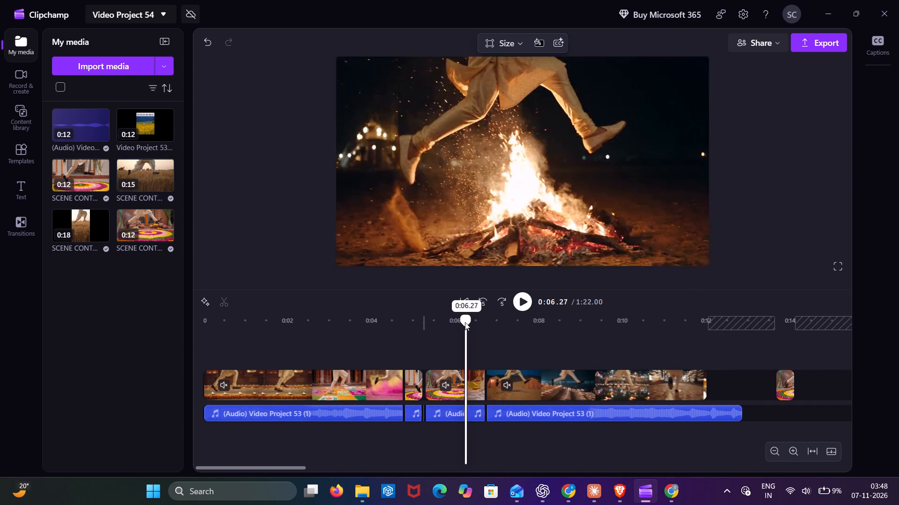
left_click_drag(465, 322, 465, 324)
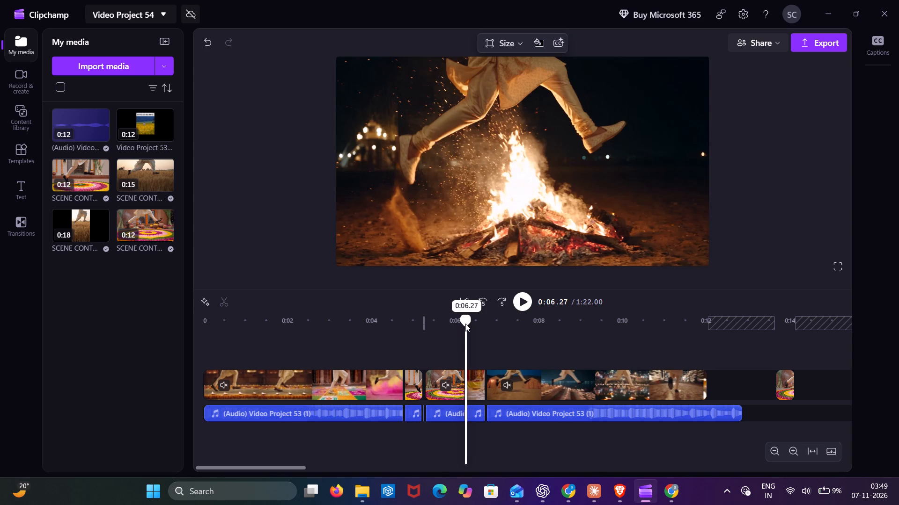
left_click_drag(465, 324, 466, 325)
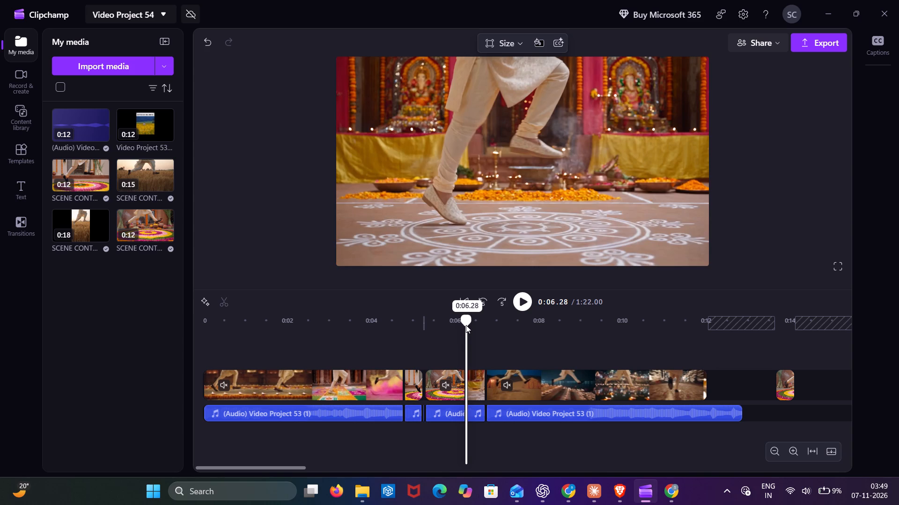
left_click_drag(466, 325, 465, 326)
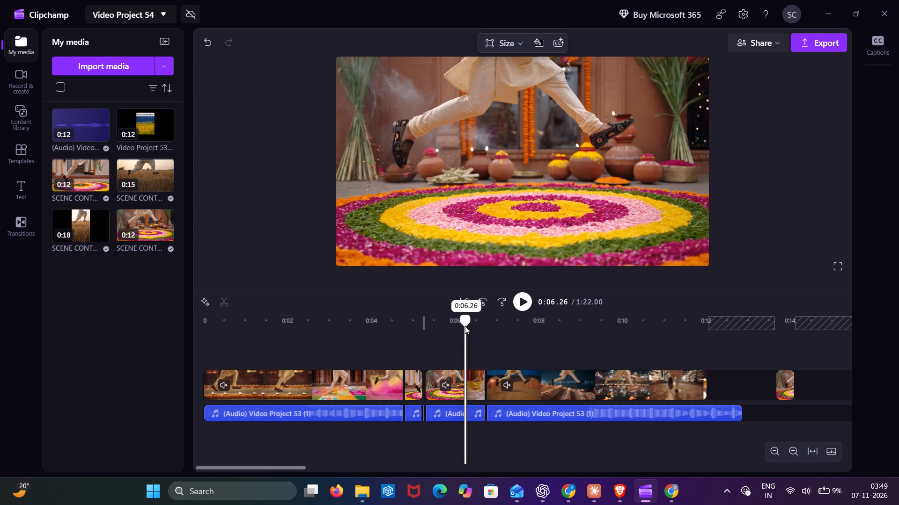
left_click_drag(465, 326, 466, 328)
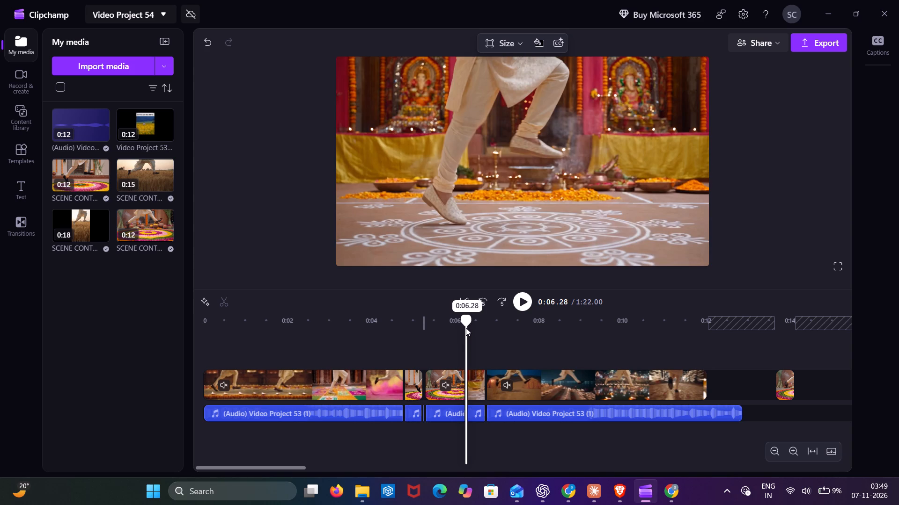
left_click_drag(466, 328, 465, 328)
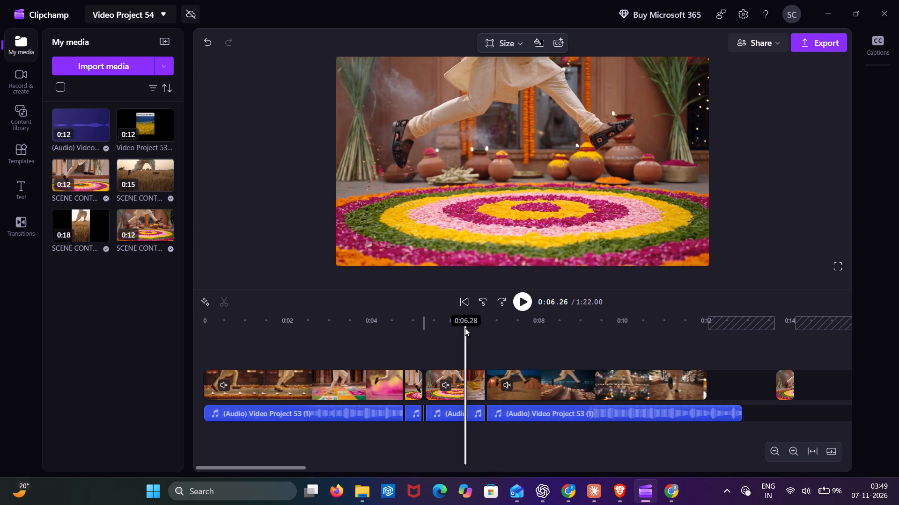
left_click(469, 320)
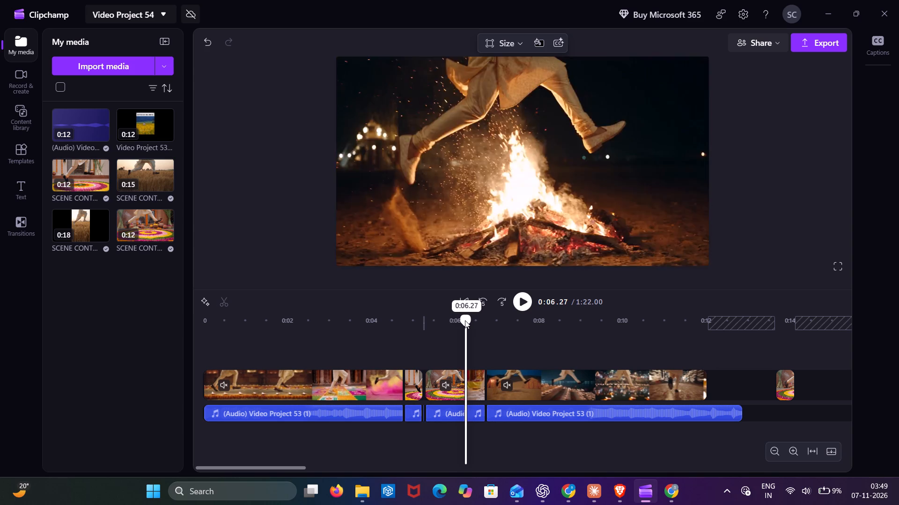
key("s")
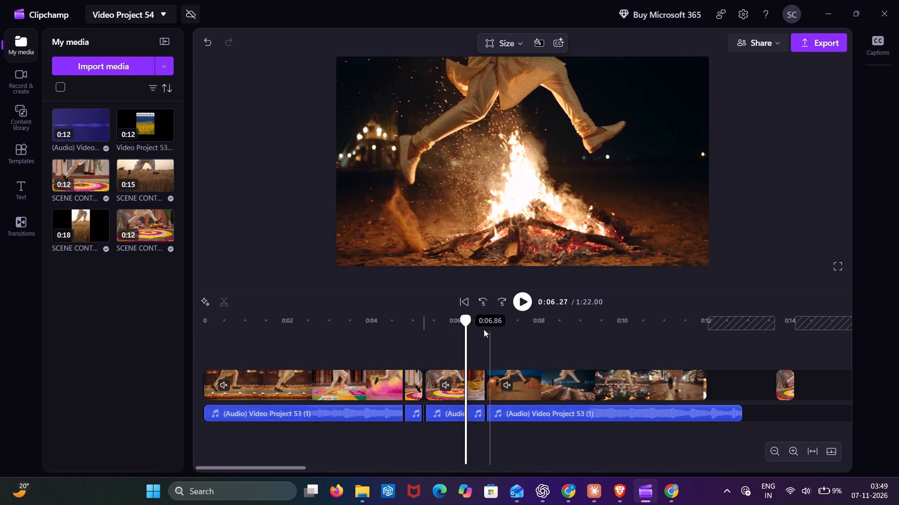
Split the rangoli segment and its audio at 0:06.23, delete the sliver before the shrine segment, and close both gaps.
left_click(464, 323)
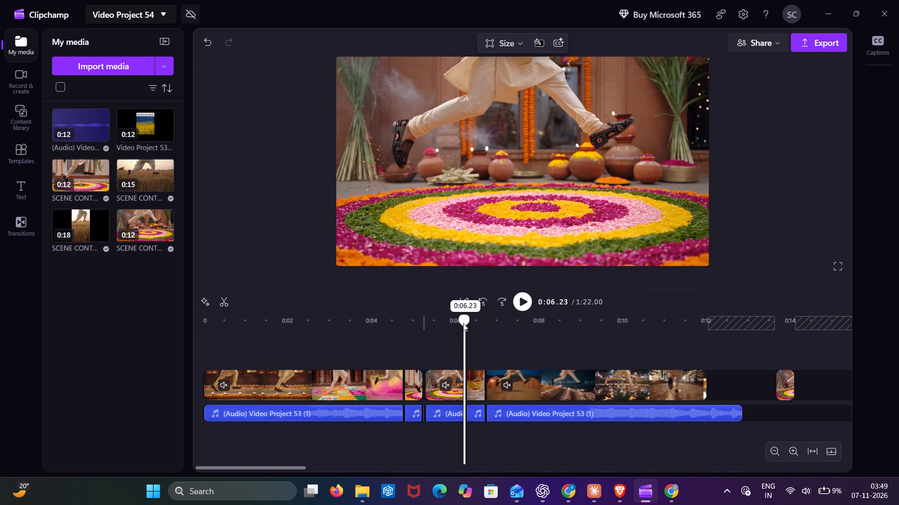
key("s")
left_click_drag(463, 323, 458, 325)
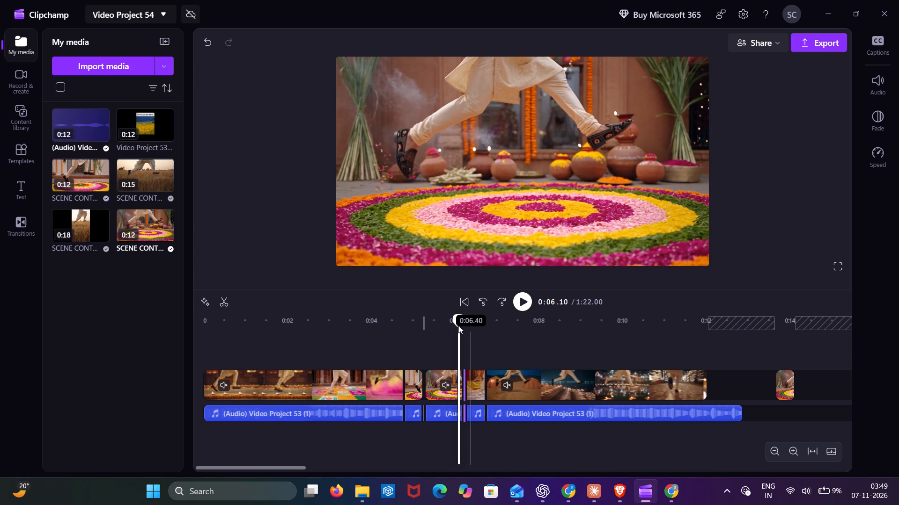
key("Delete")
left_click(463, 387)
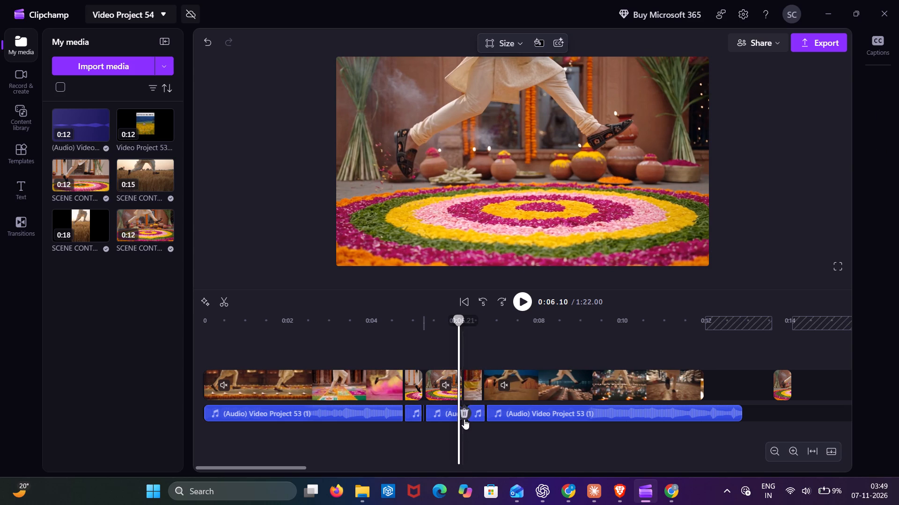
left_click(464, 416)
left_click(523, 309)
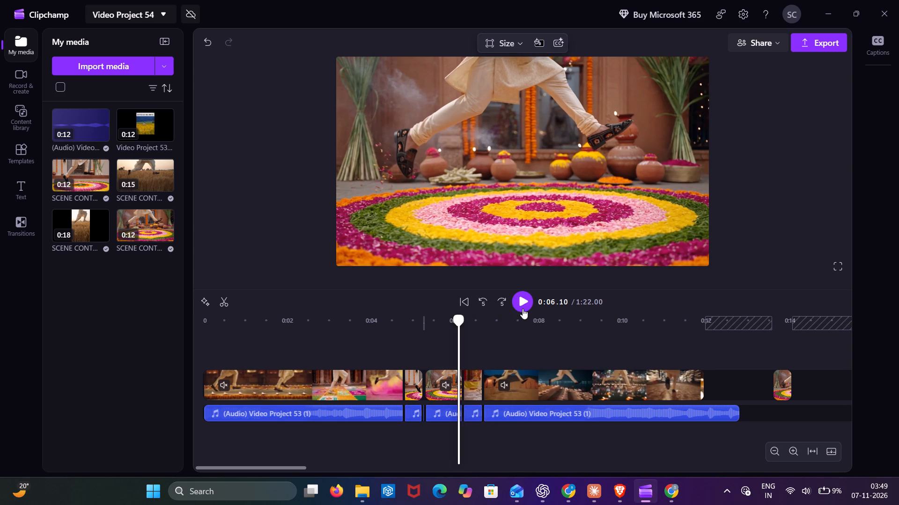
left_click(523, 309)
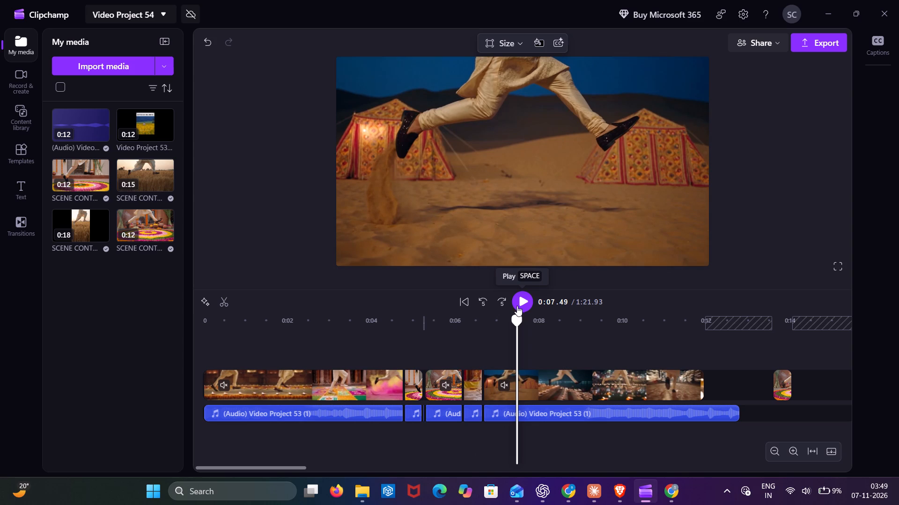
left_click(513, 307)
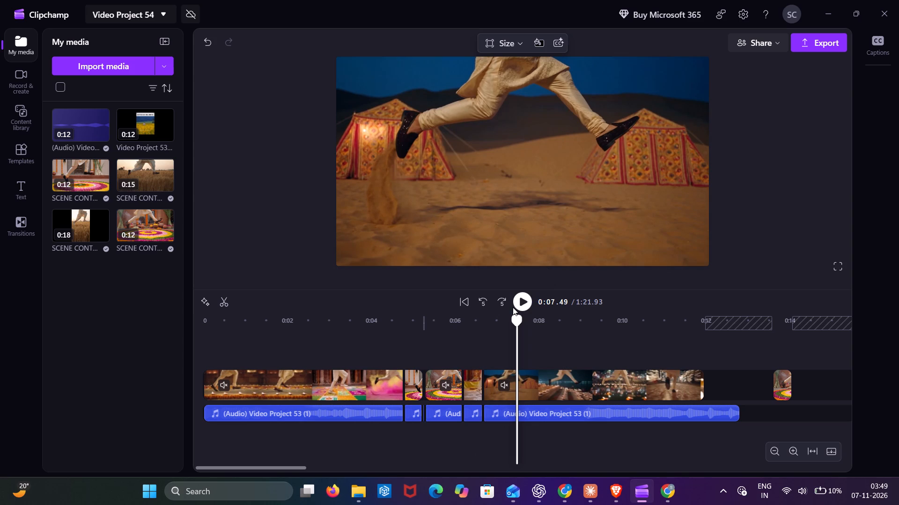
Play on from 0:07.49 and split the first clip and its audio at 0:09.11, where the floating-diya river scene begins.
left_click(522, 307)
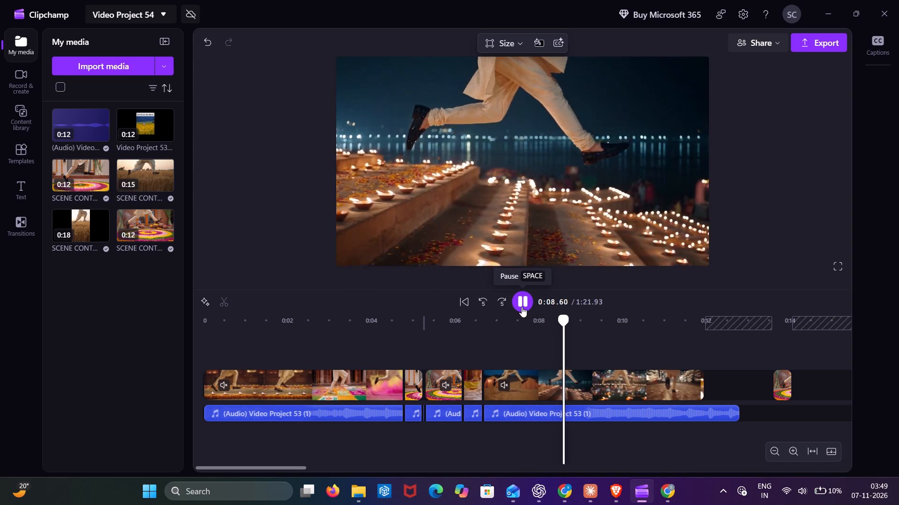
left_click(522, 307)
left_click(522, 307)
left_click(522, 307)
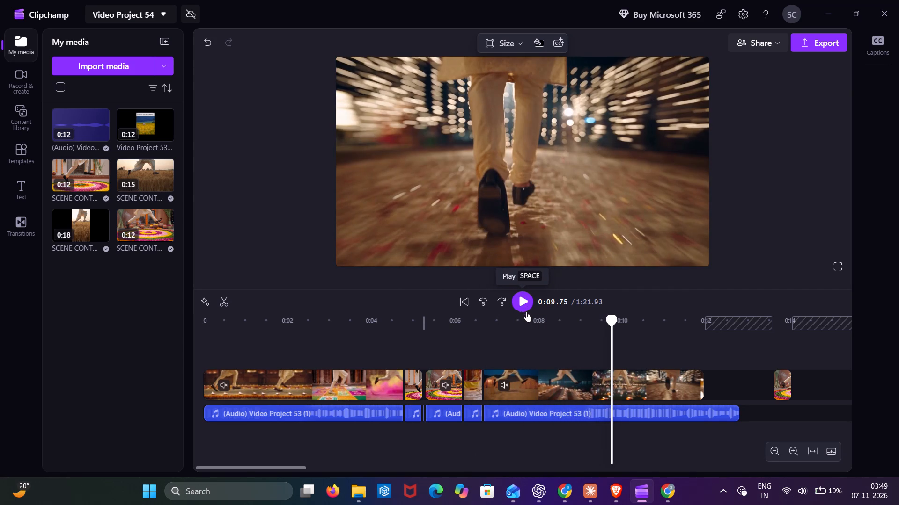
left_click_drag(611, 321, 598, 325)
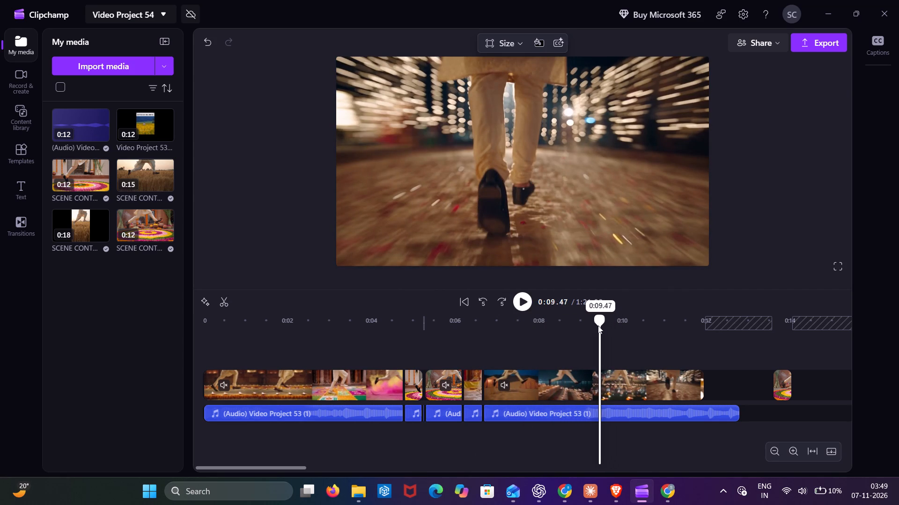
left_click_drag(598, 325, 584, 330)
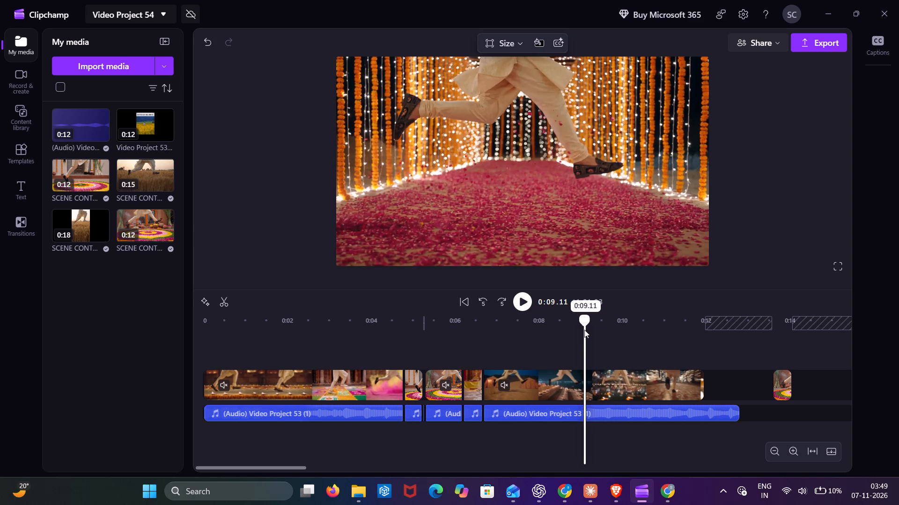
left_click_drag(584, 330, 585, 331)
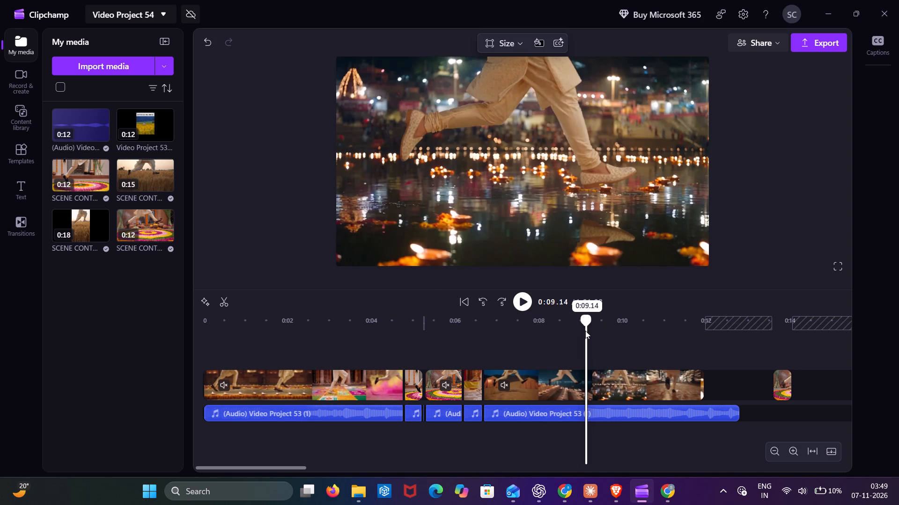
left_click_drag(585, 331, 583, 332)
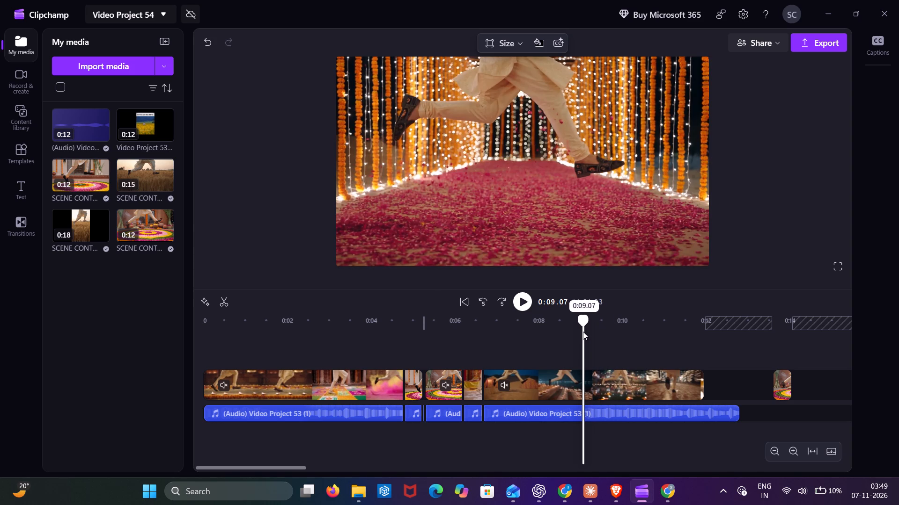
left_click_drag(583, 332, 585, 331)
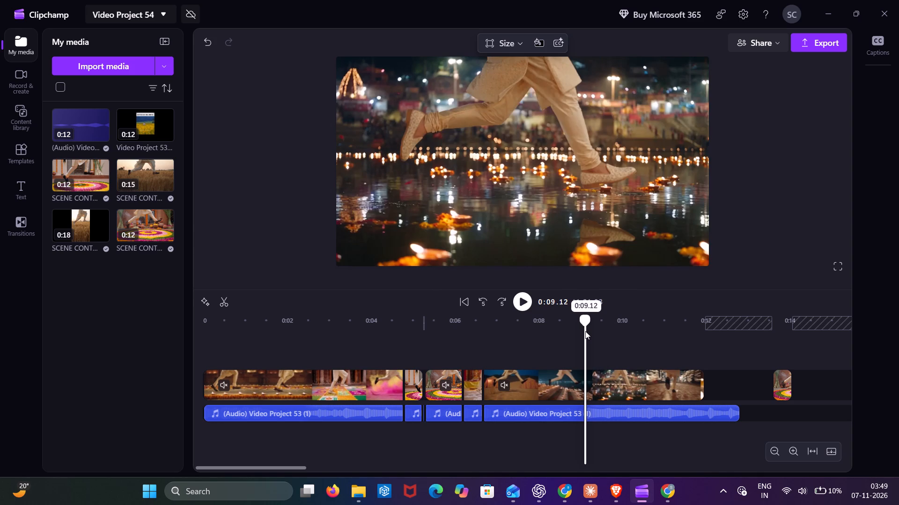
left_click_drag(585, 331, 584, 331)
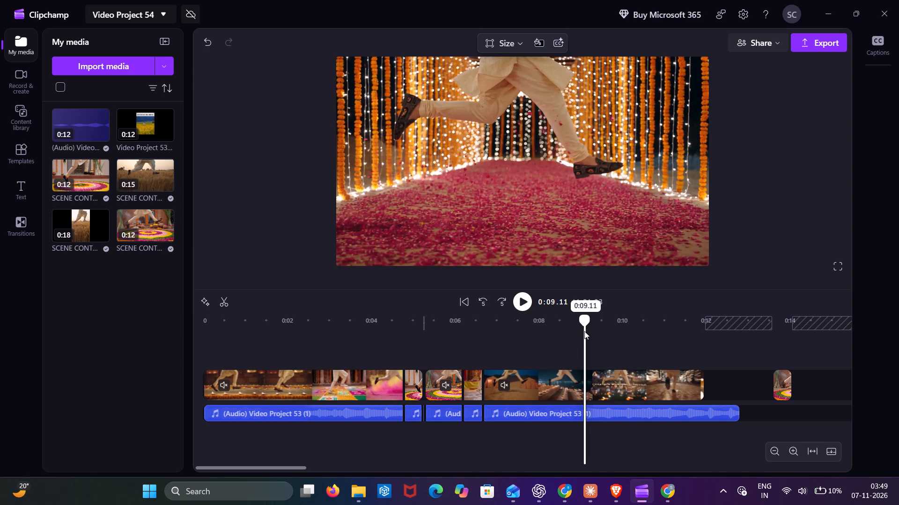
left_click_drag(584, 331, 584, 331)
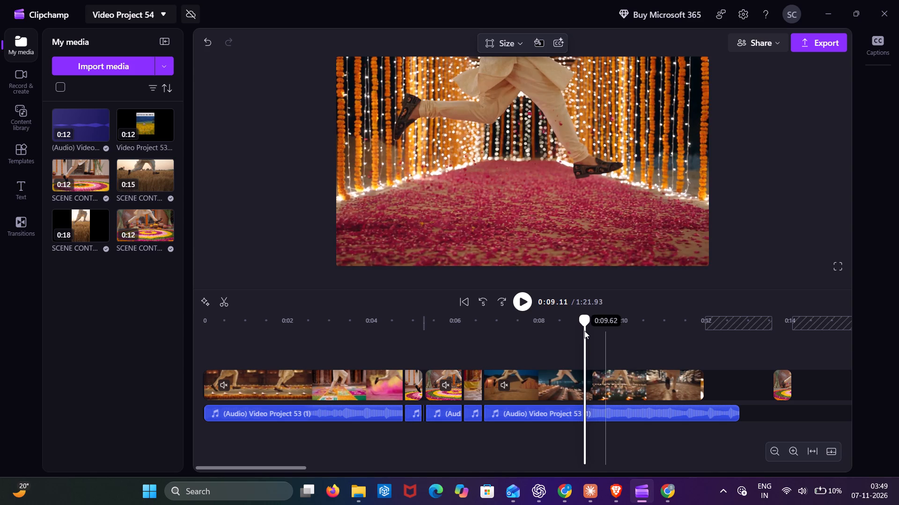
key("s")
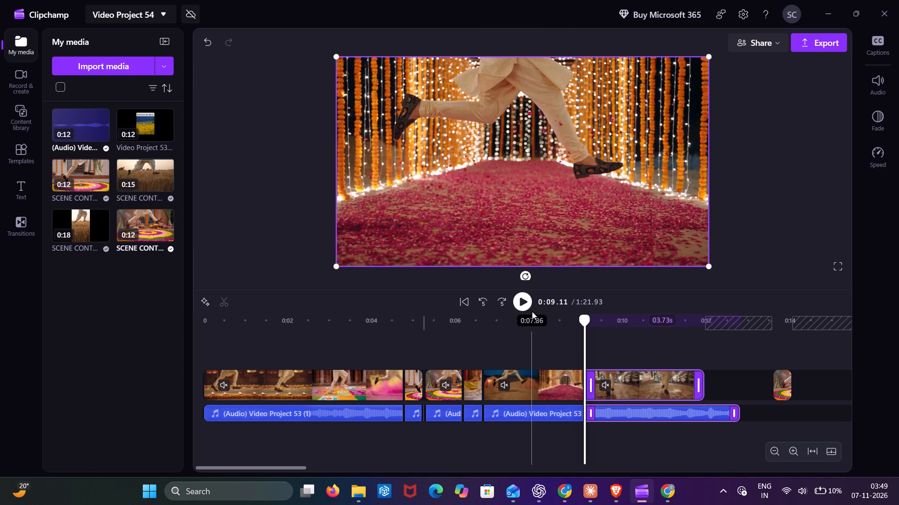
Split the first clip and its audio at 0:09.61, at the end of the floating-diya river scene.
left_click(526, 304)
left_click(526, 304)
double_click(526, 304)
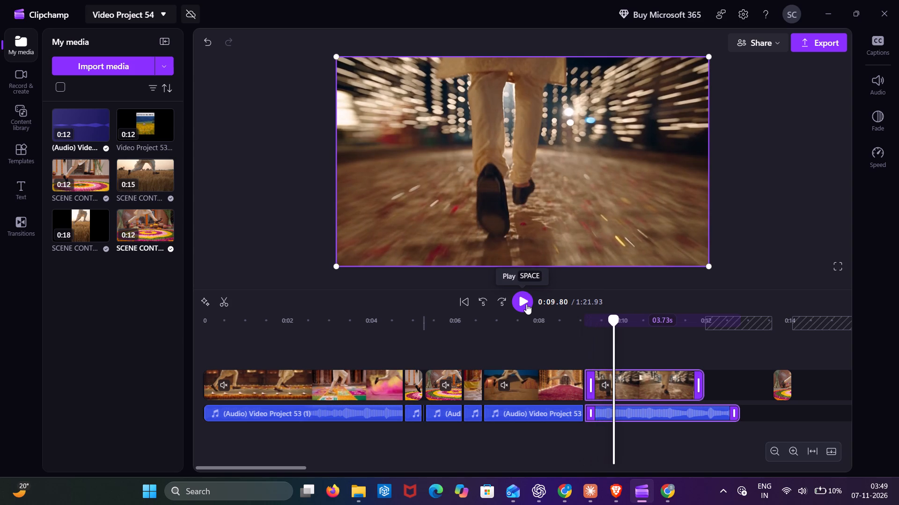
left_click_drag(613, 323, 612, 324)
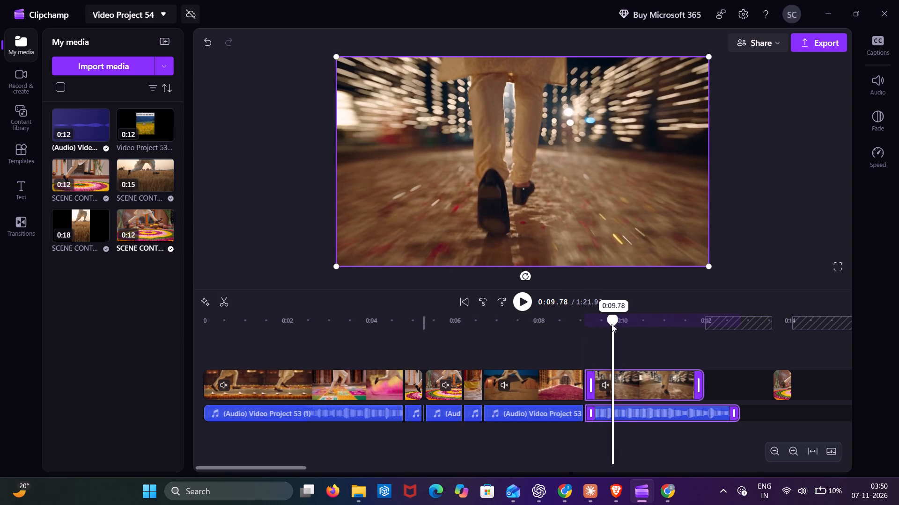
left_click_drag(612, 324, 607, 327)
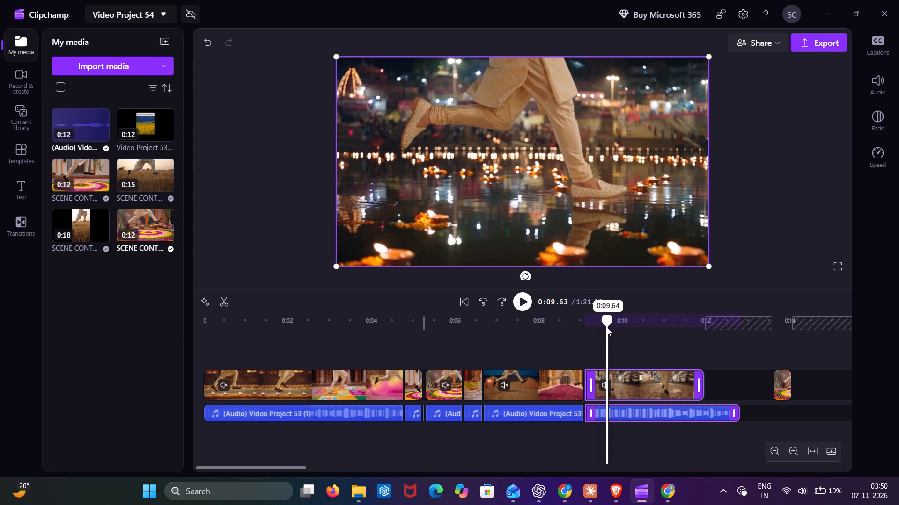
left_click_drag(607, 327, 605, 329)
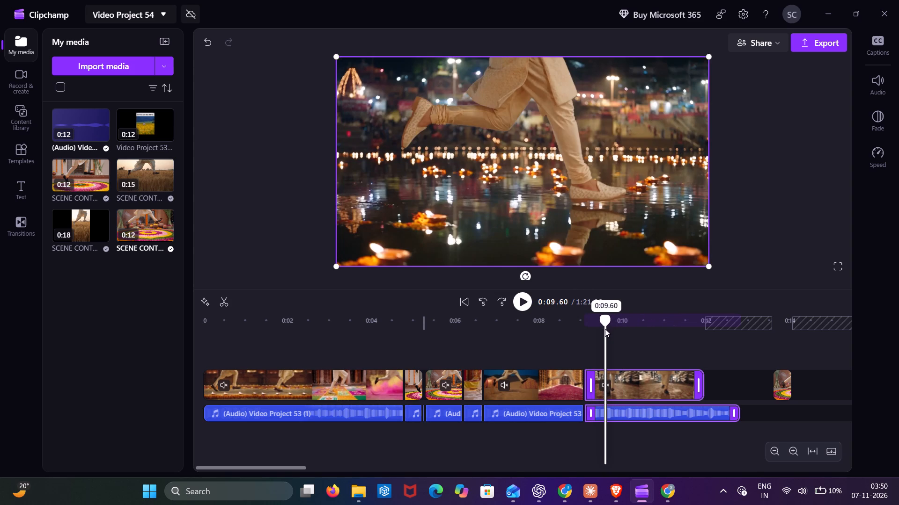
left_click_drag(605, 329, 605, 330)
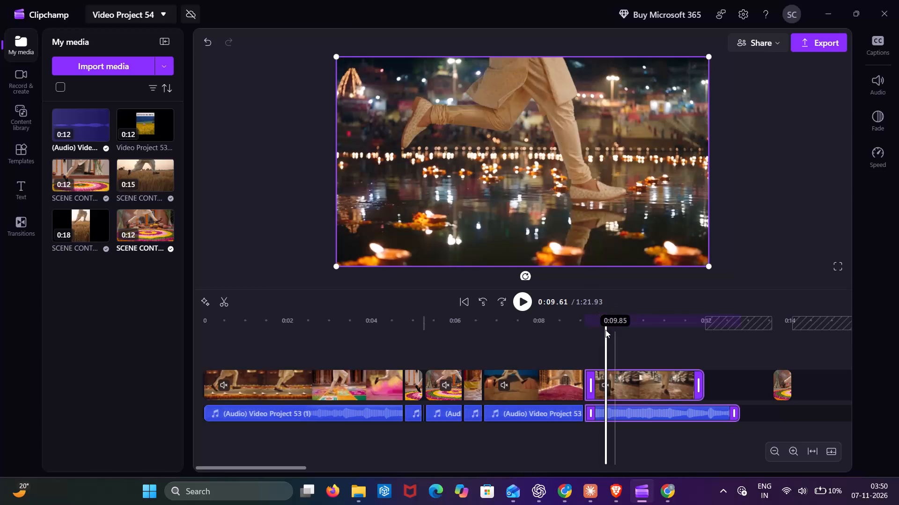
key("s")
Find the flower-rangoli scene with black shoes at the start of the other version and split it off at 0:21.82.
scroll(740, 357, "left", 1)
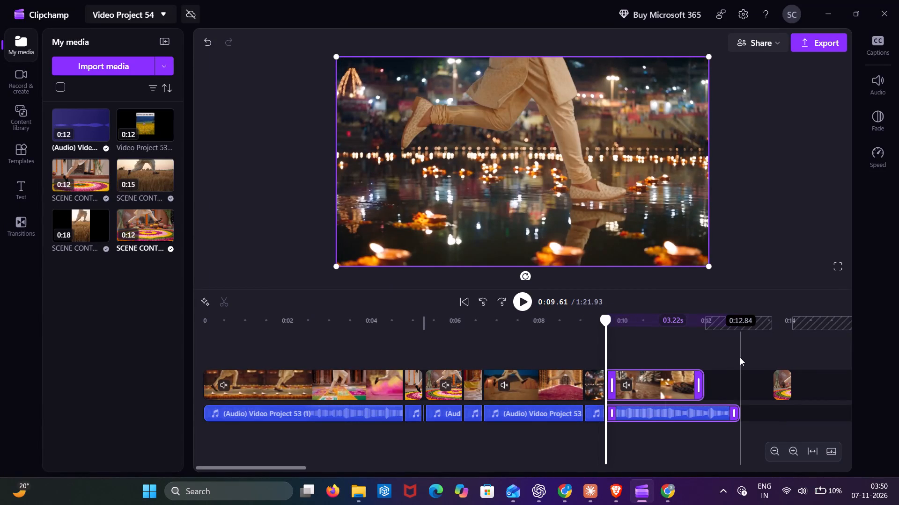
scroll(740, 357, "left", 1)
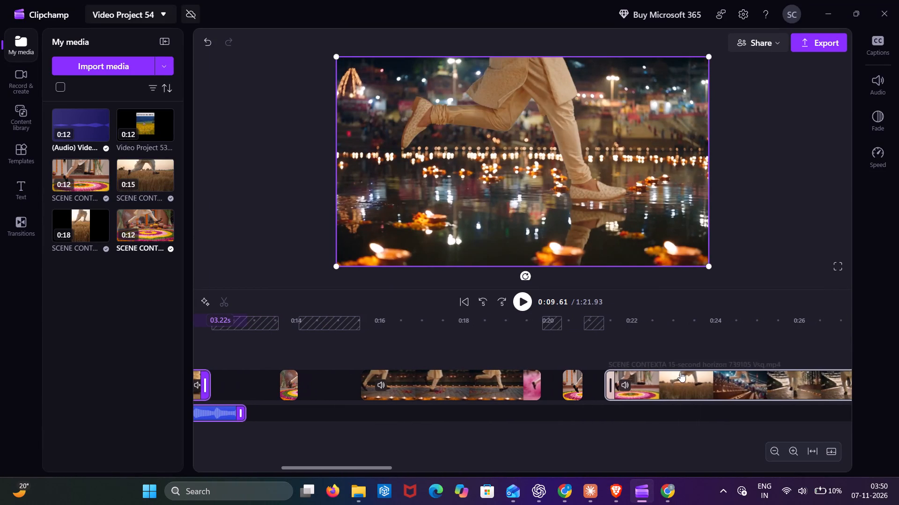
left_click(610, 358)
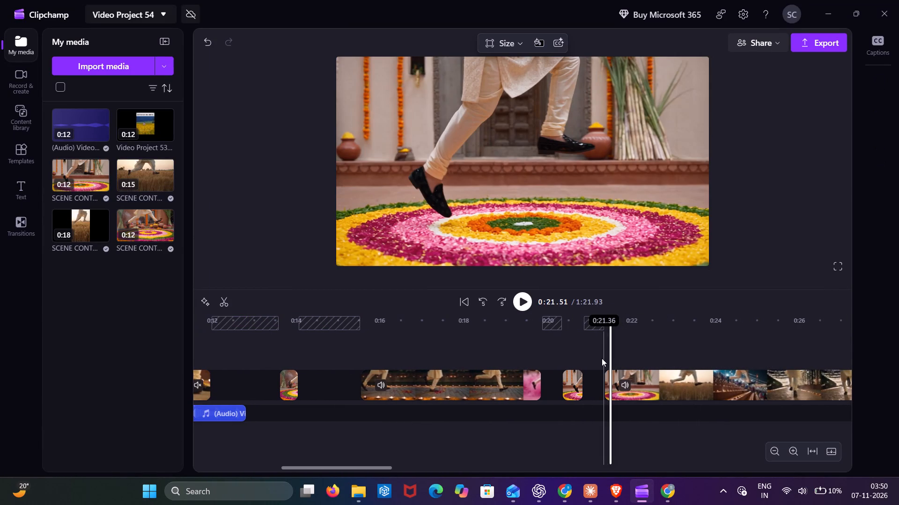
left_click(564, 360)
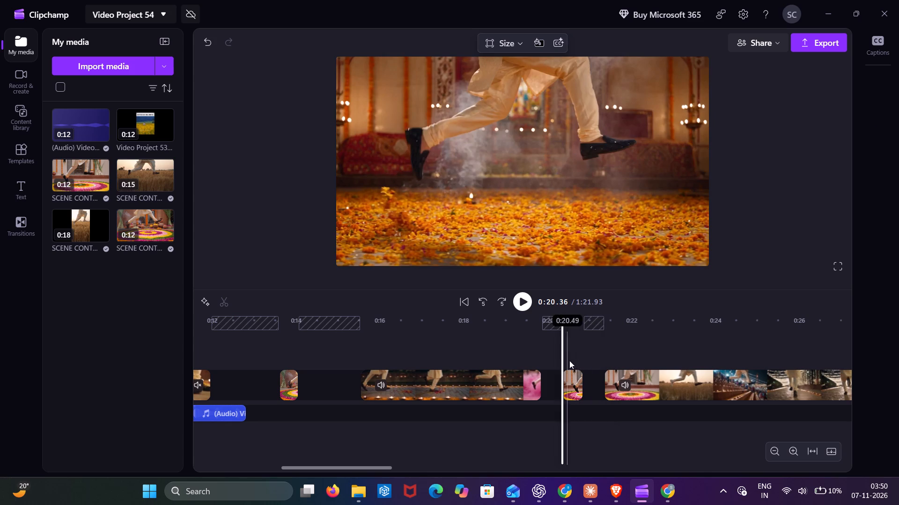
left_click(524, 307)
left_click(524, 307)
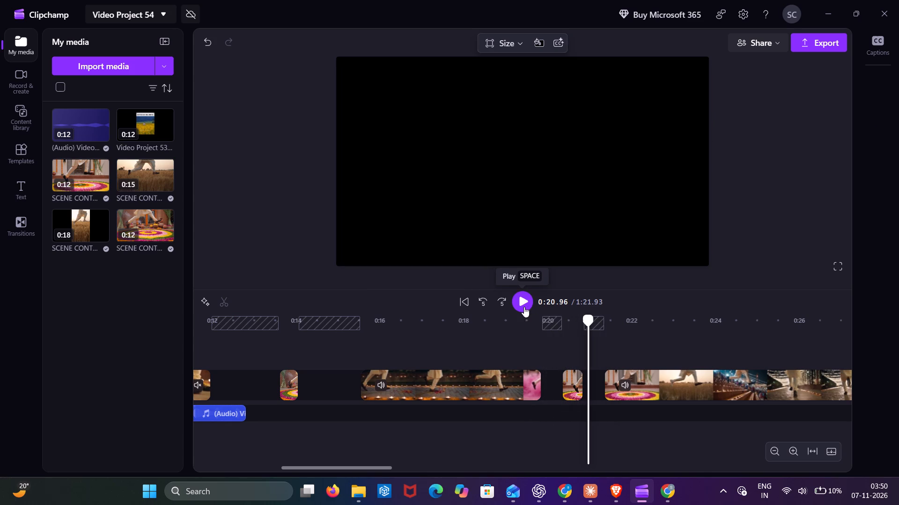
left_click(524, 307)
left_click(524, 307)
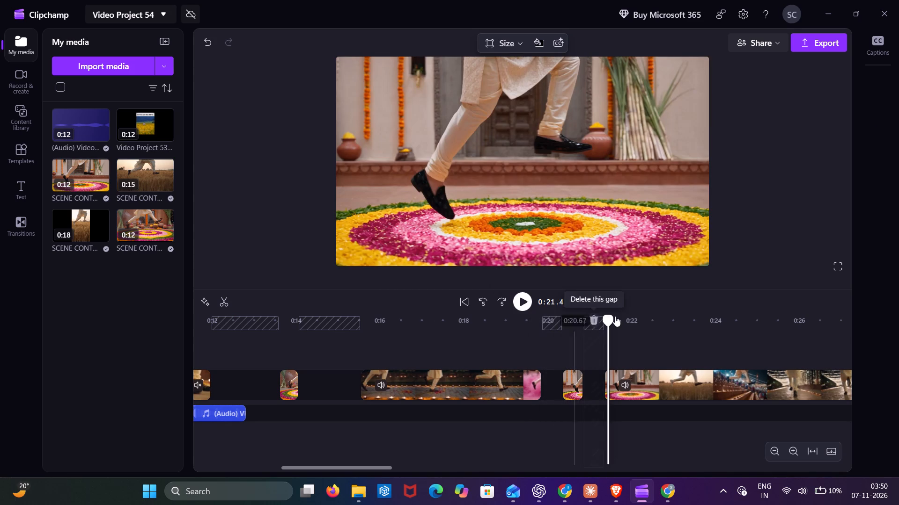
left_click_drag(608, 319, 609, 321)
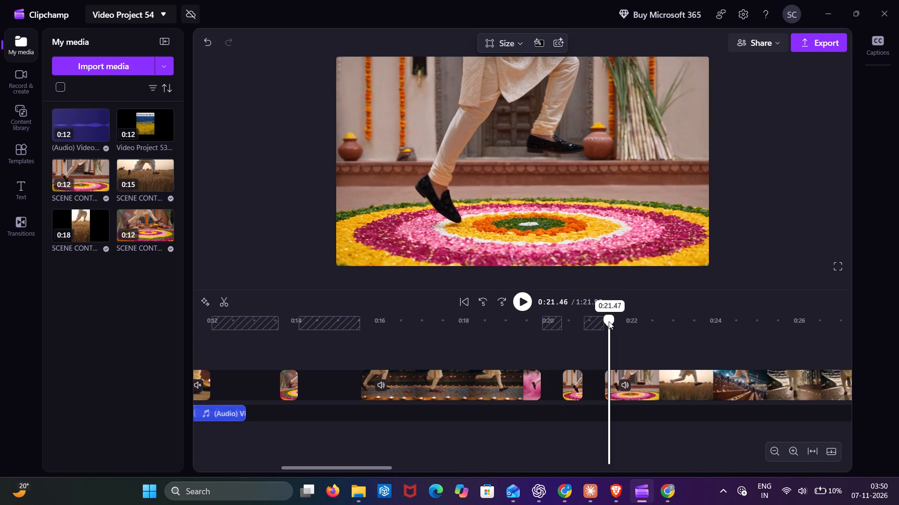
left_click_drag(609, 321, 622, 322)
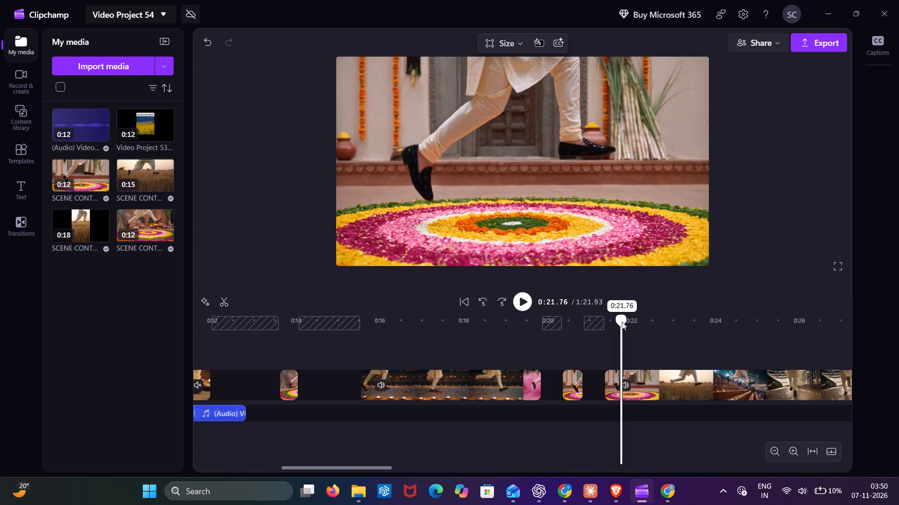
left_click_drag(622, 322, 625, 322)
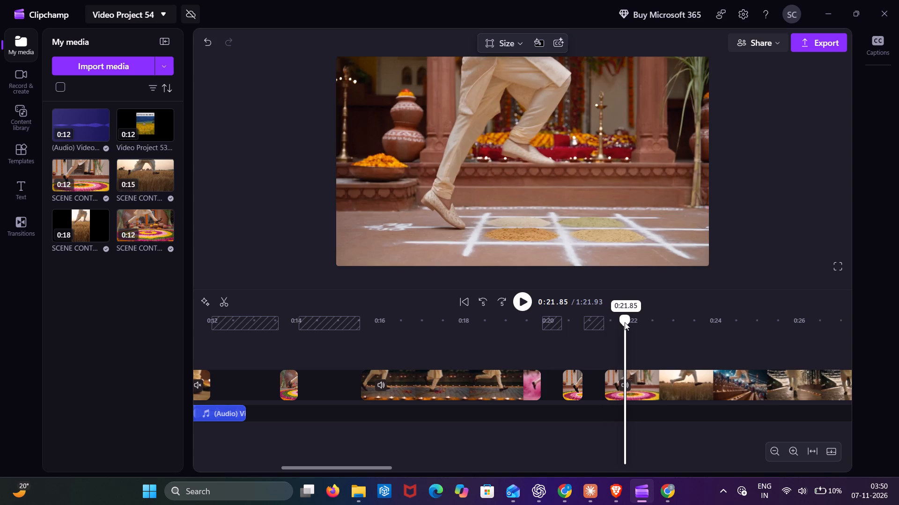
left_click_drag(625, 322, 623, 323)
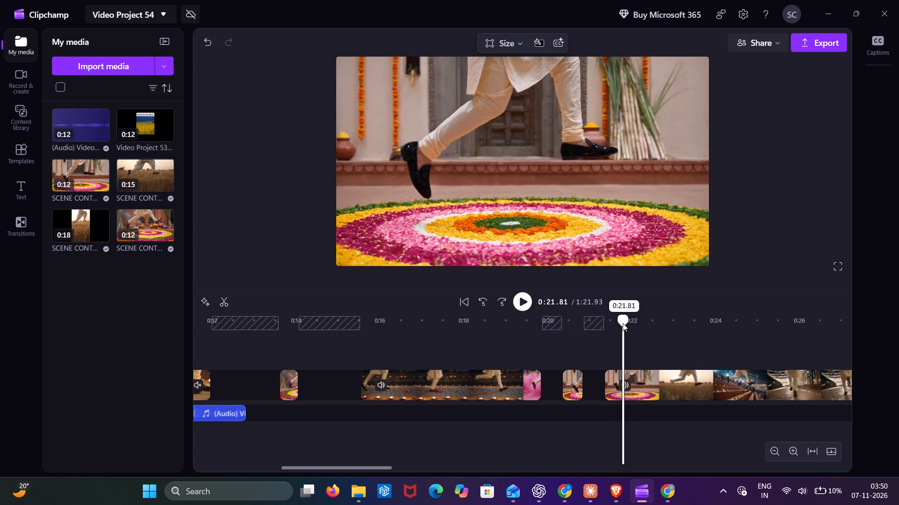
left_click_drag(623, 323, 624, 323)
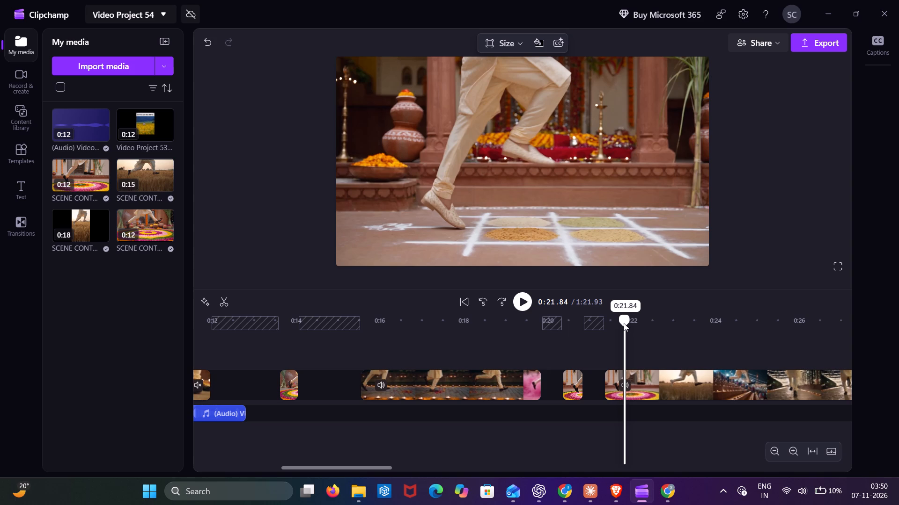
left_click_drag(624, 323, 623, 323)
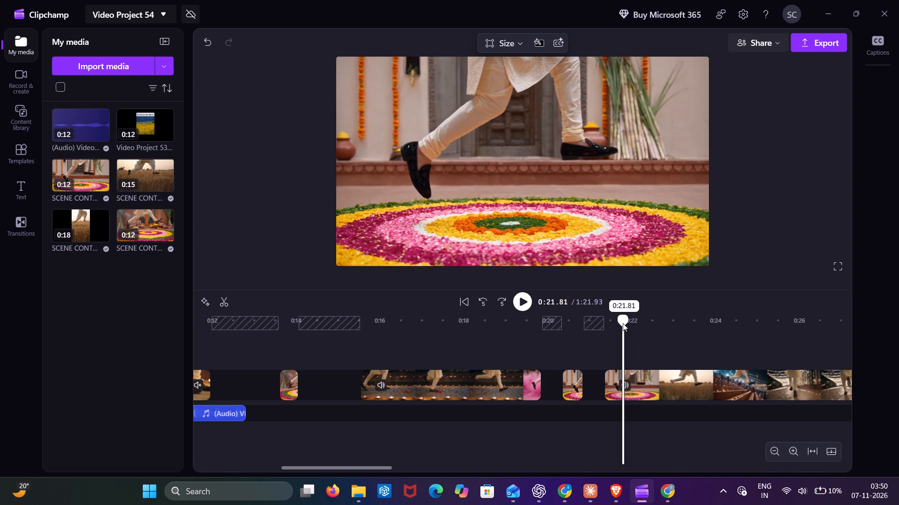
left_click_drag(623, 323, 624, 324)
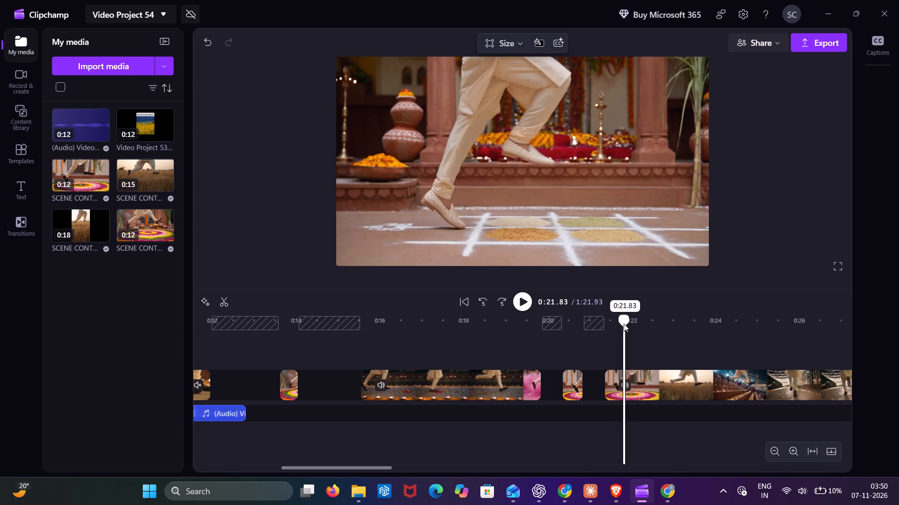
left_click_drag(624, 324, 623, 324)
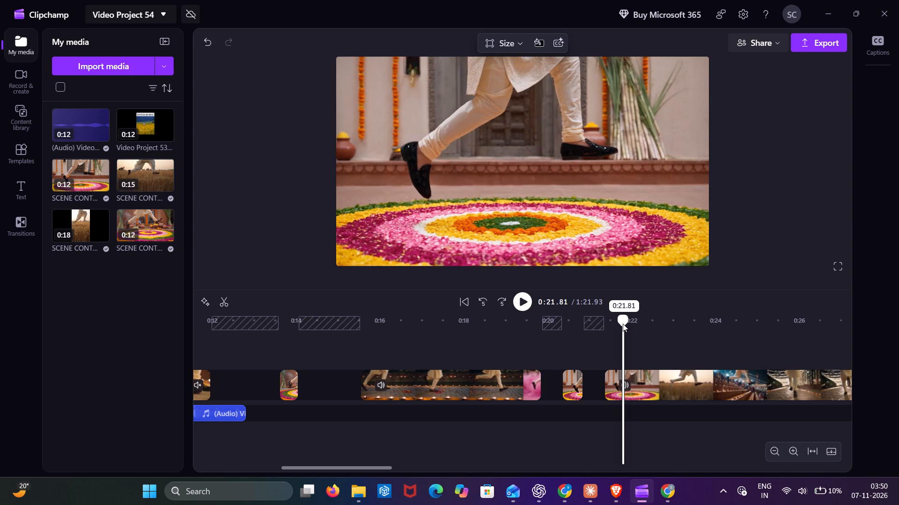
left_click_drag(623, 324, 623, 324)
key("s")
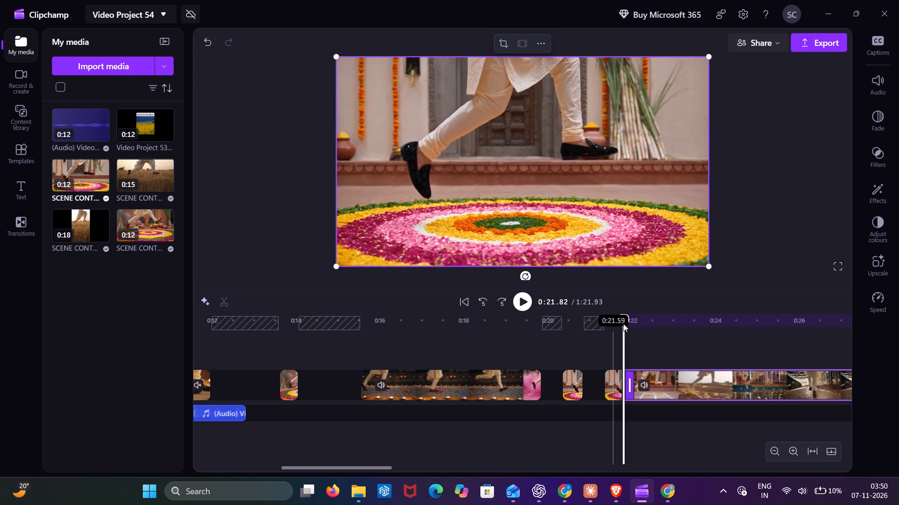
Move the split-off flower-rangoli segment into the gap just past the first clip's end, at about 0:13.
left_click_drag(614, 379, 428, 330)
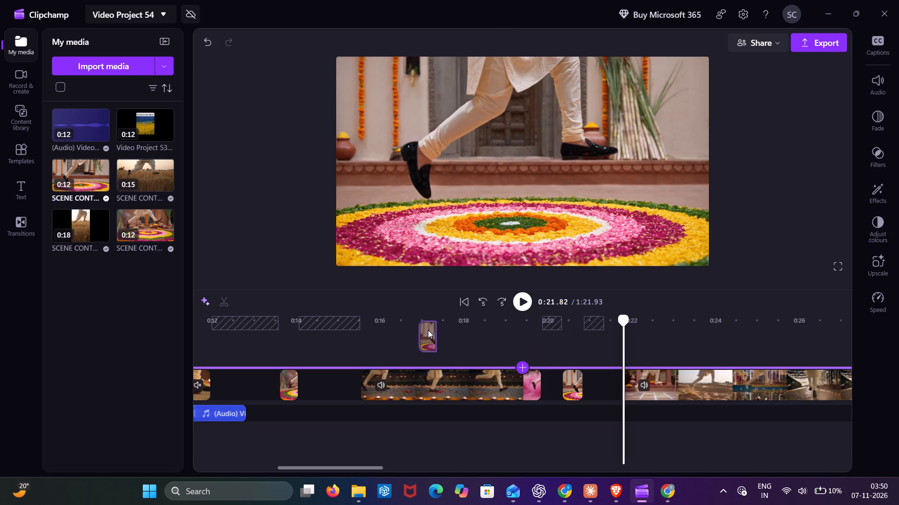
left_click_drag(428, 330, 138, 350)
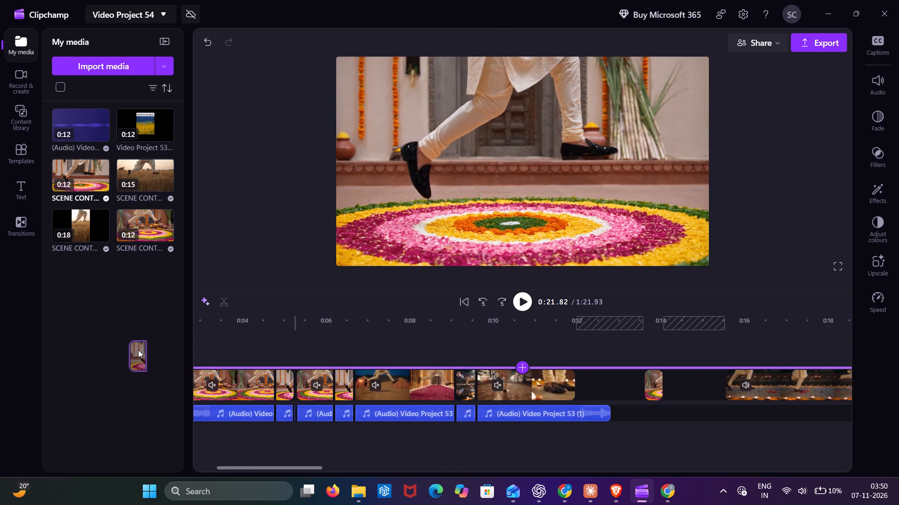
left_click_drag(138, 350, 702, 323)
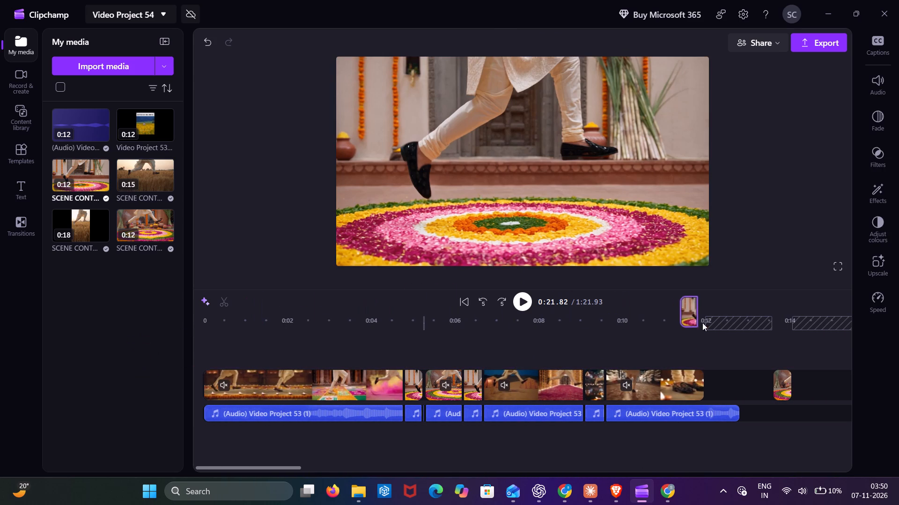
left_click_drag(702, 323, 743, 379)
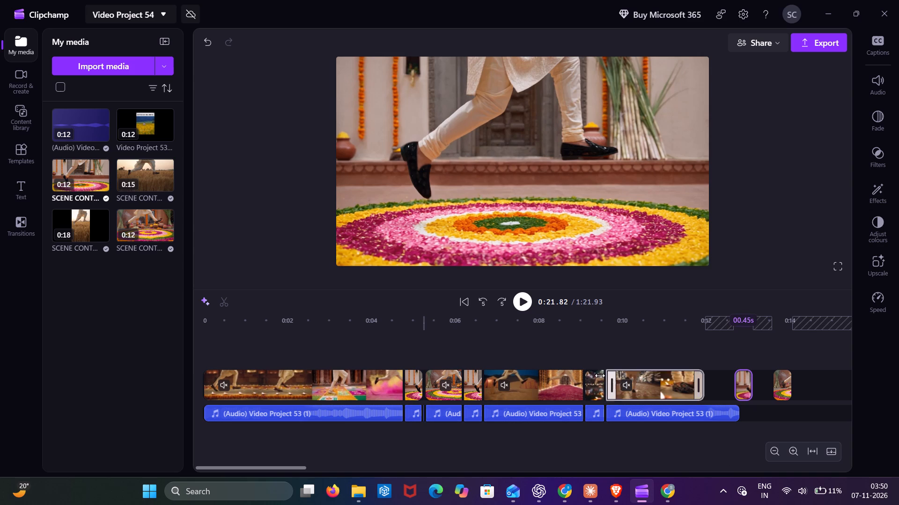
Swap the floating-diya river segment for the flower-rangoli segment, parking the river segment in the empty space at about 0:15.
left_click_drag(593, 378, 828, 371)
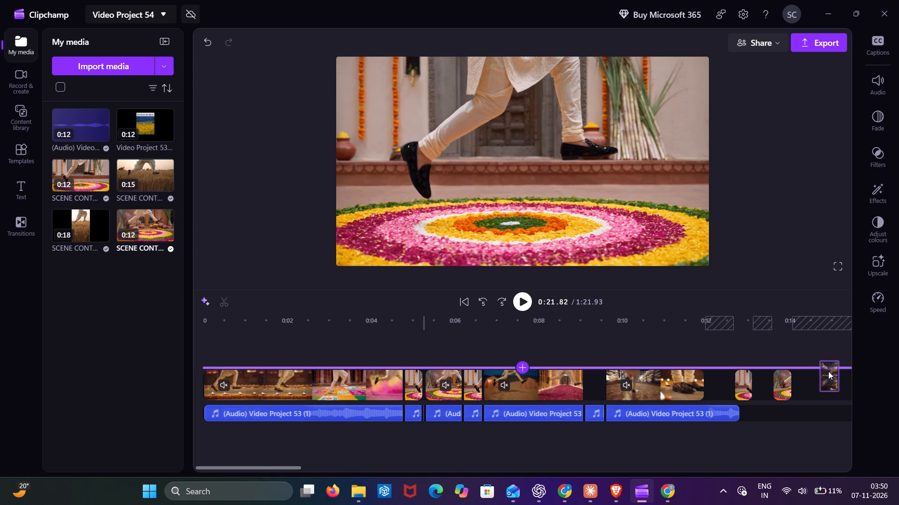
left_click_drag(828, 371, 828, 375)
left_click_drag(747, 384, 612, 348)
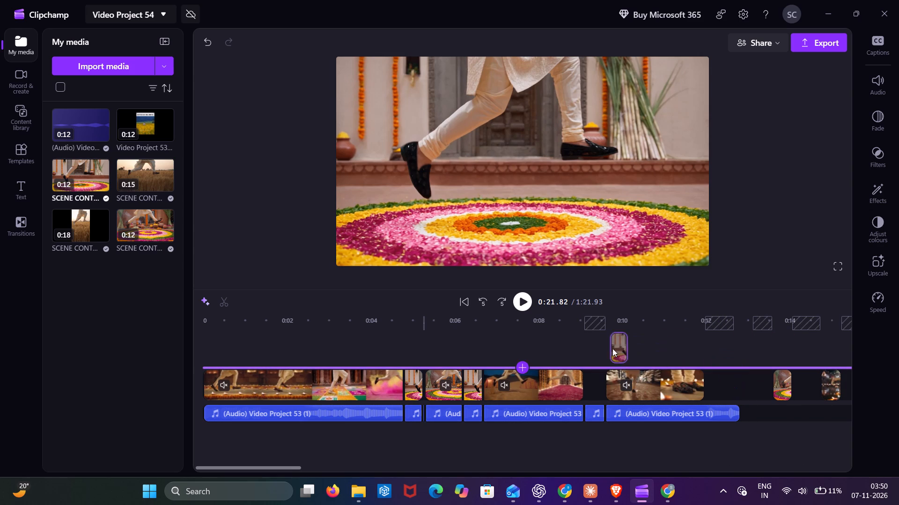
left_click_drag(612, 348, 594, 378)
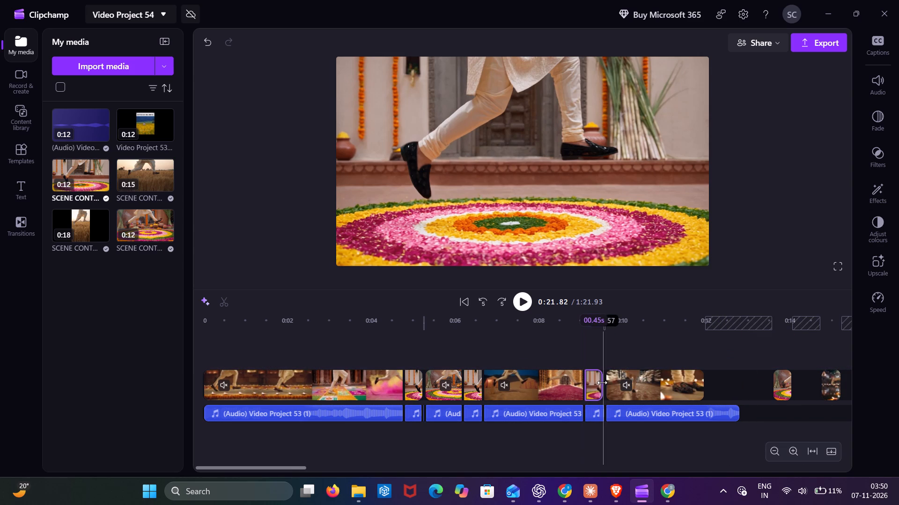
Close the small gaps after the new flower-rangoli segment and at about 0:05.2 in the video track.
left_click(605, 384)
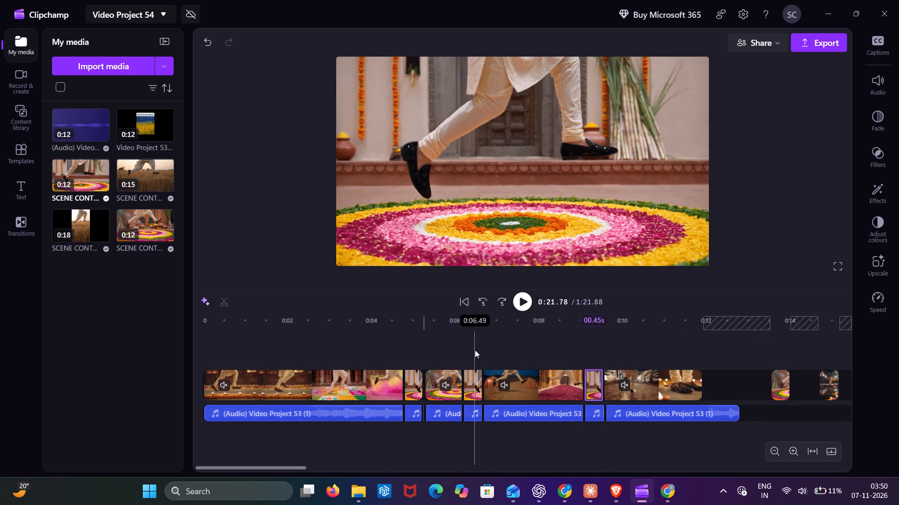
left_click(423, 383)
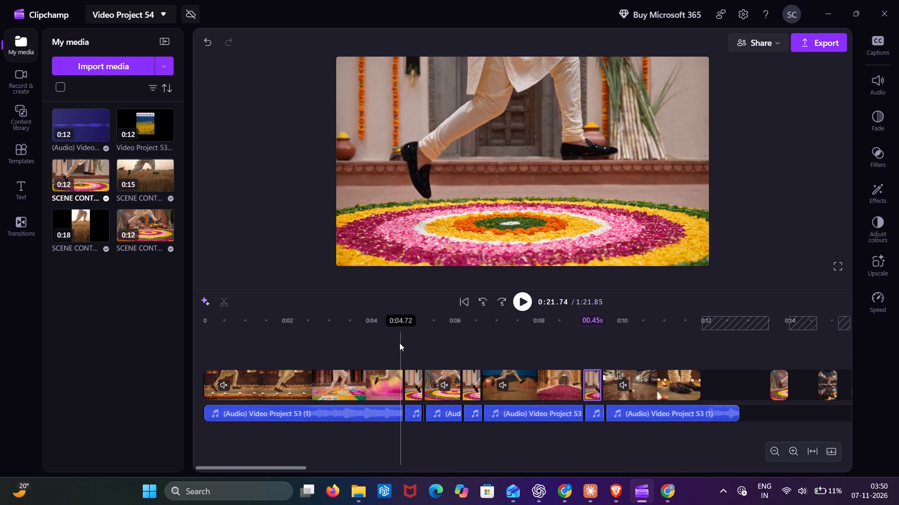
Play the edited sequence full screen from the start to about 0:08 to check the replaced scenes and cuts.
left_click(200, 356)
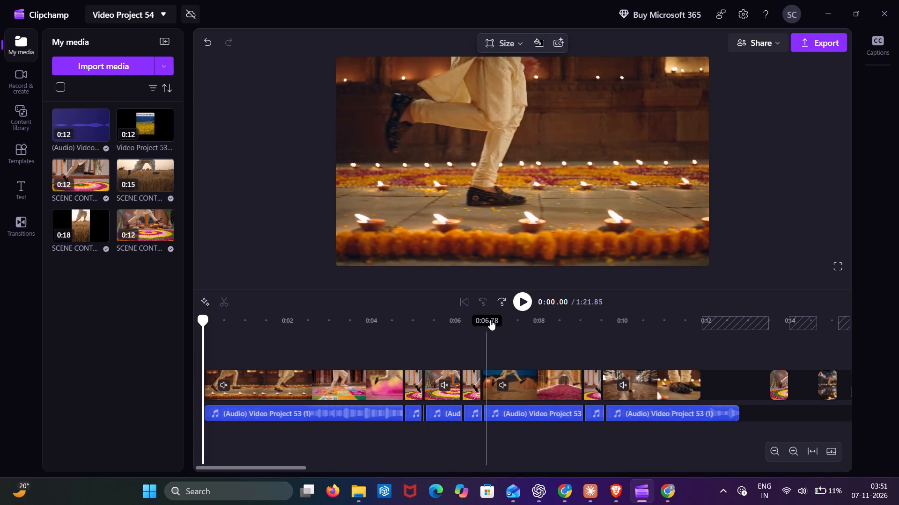
left_click(526, 294)
left_click(843, 264)
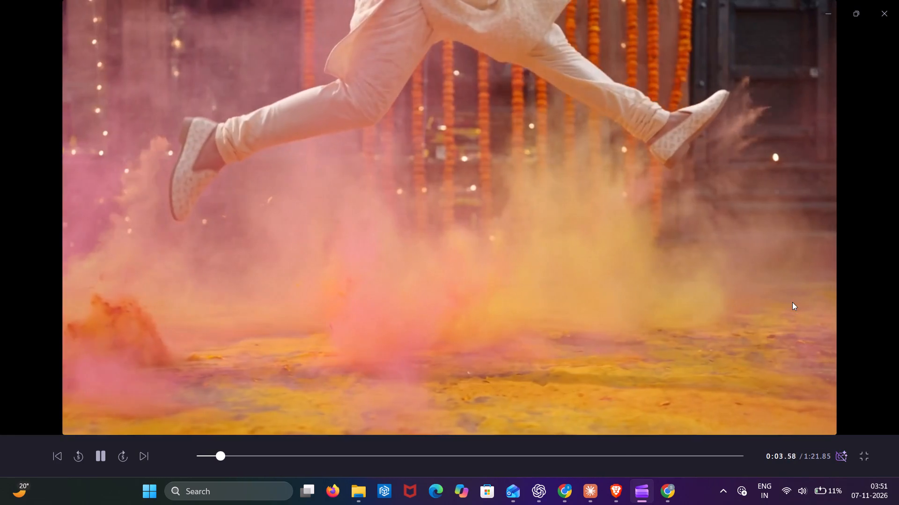
key("space")
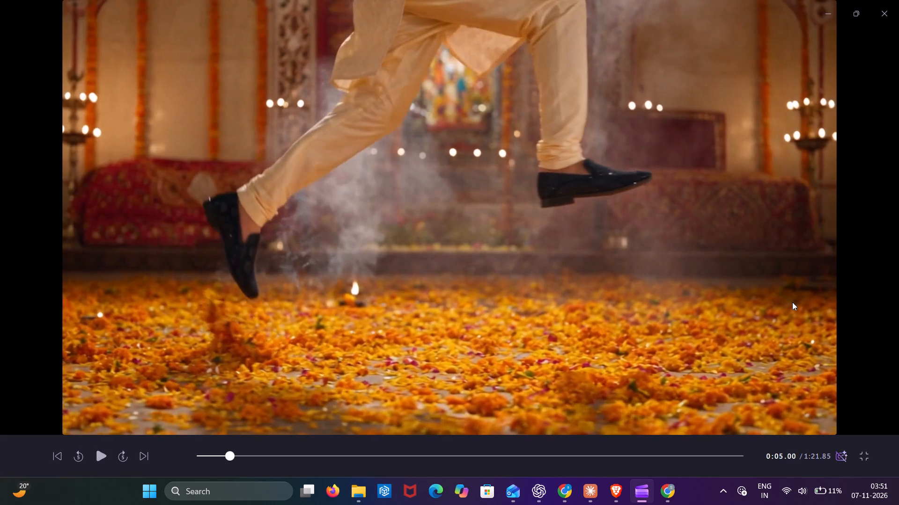
key("space")
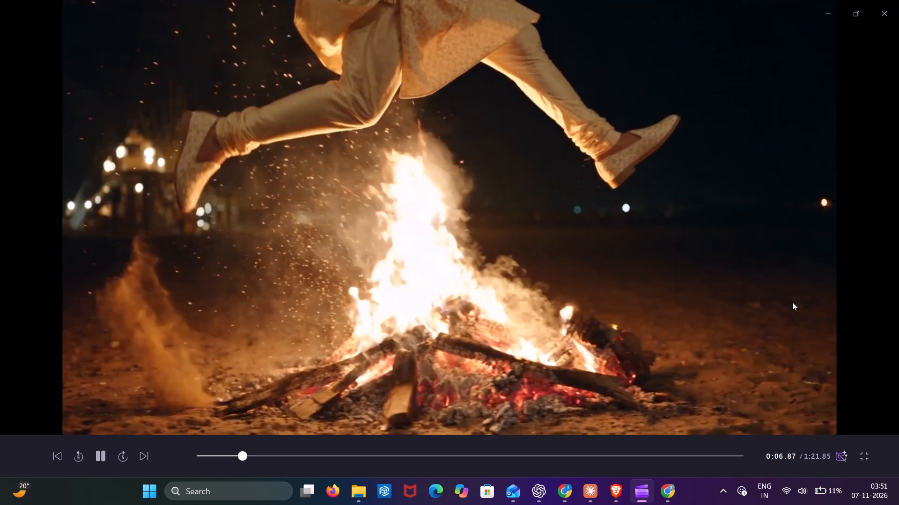
key("space")
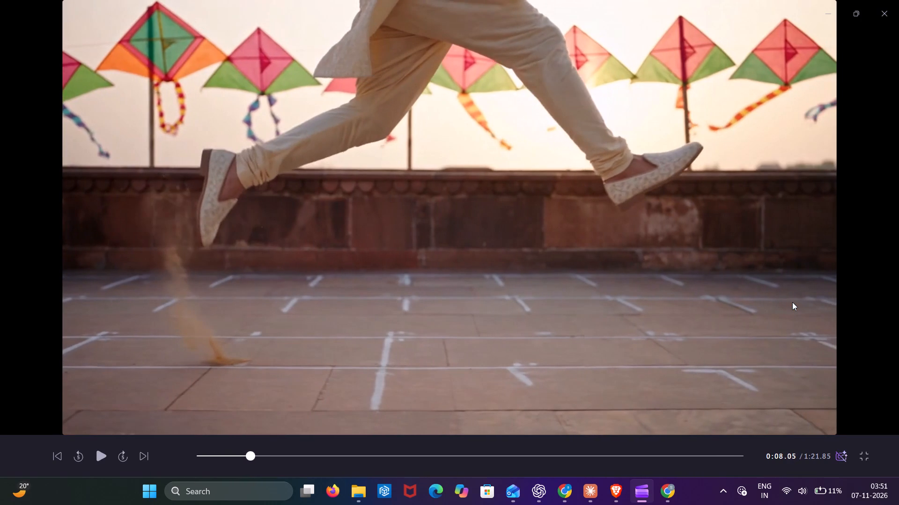
key("f")
left_click(863, 466)
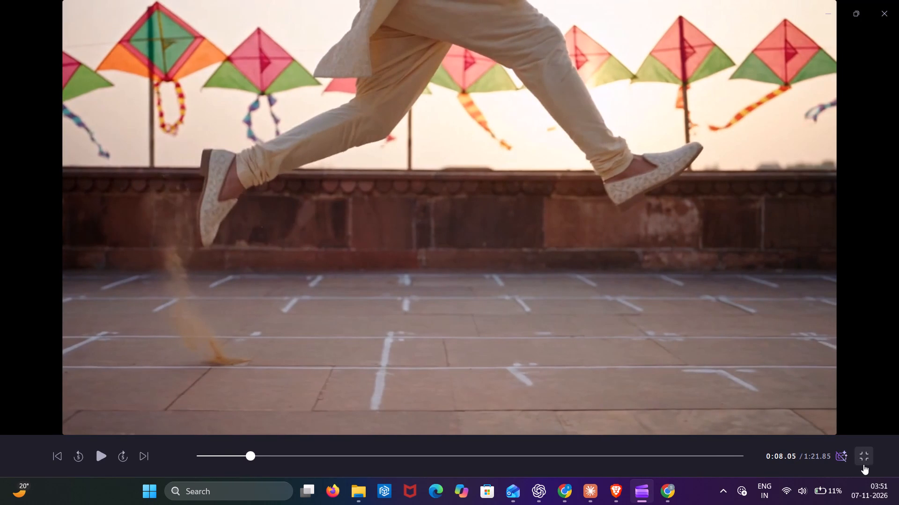
left_click(863, 464)
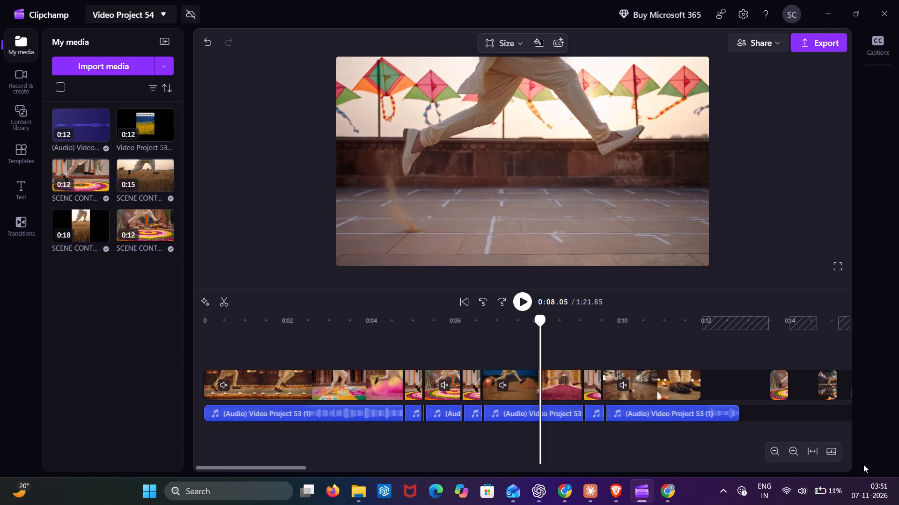
Delete all the split pieces of the Video Project 53 audio from the audio track.
left_click(387, 427)
left_click(379, 409)
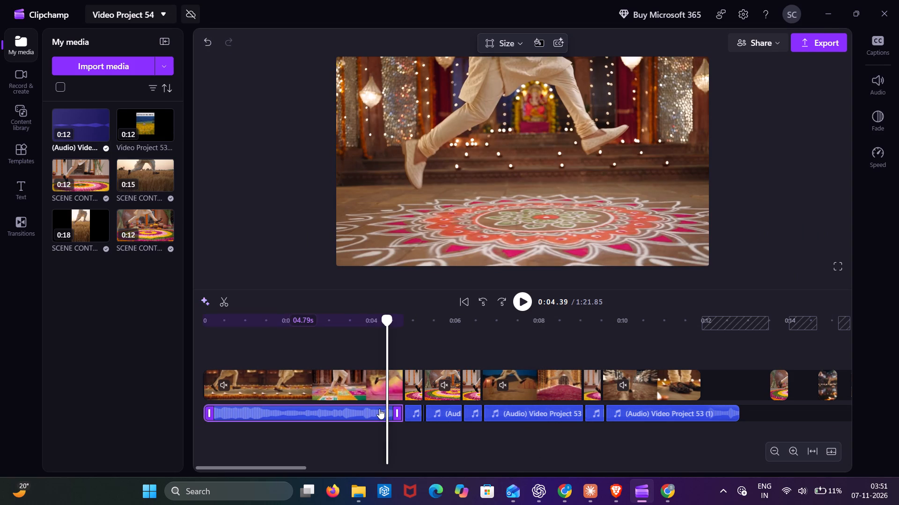
key("Delete")
left_click(409, 414)
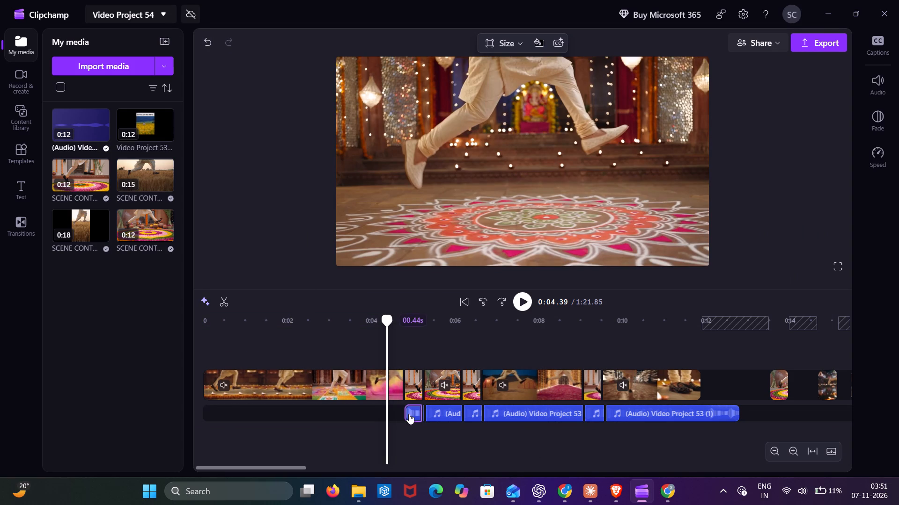
key("Delete")
left_click(424, 414)
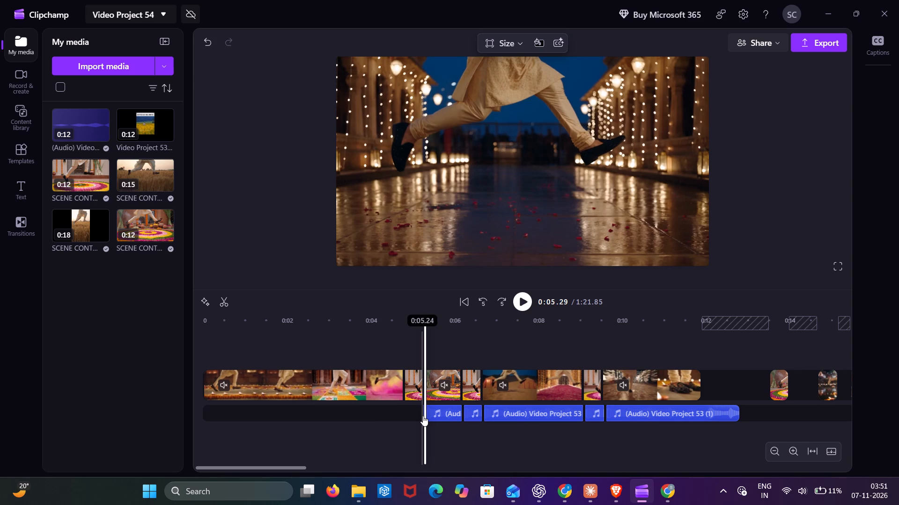
left_click(423, 416)
key("Delete")
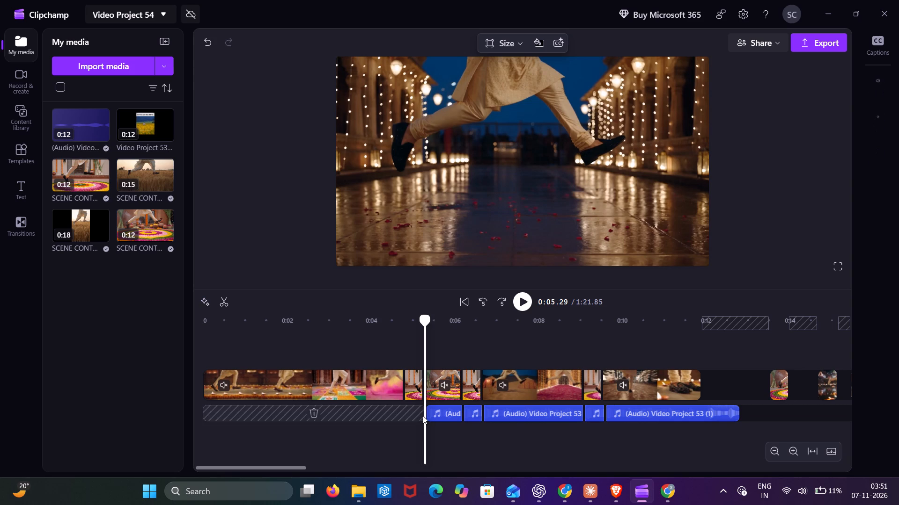
left_click(428, 417)
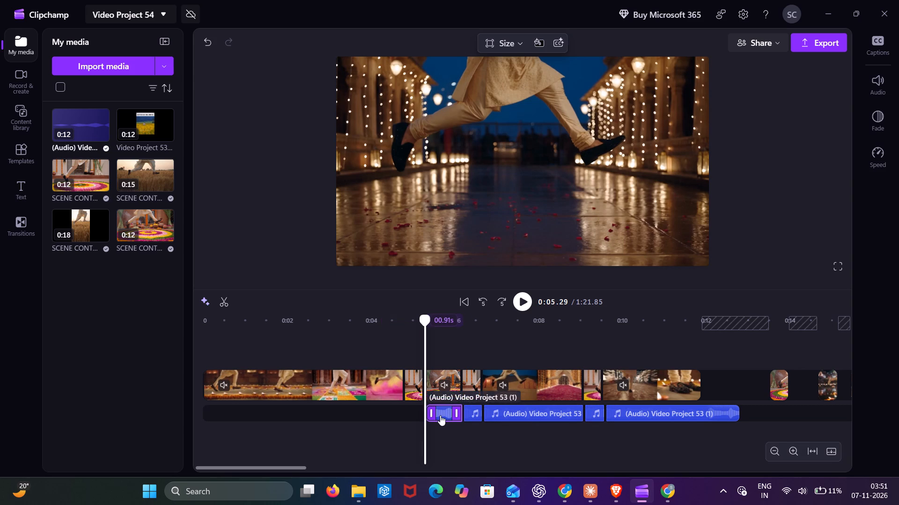
key("Delete")
left_click(477, 411)
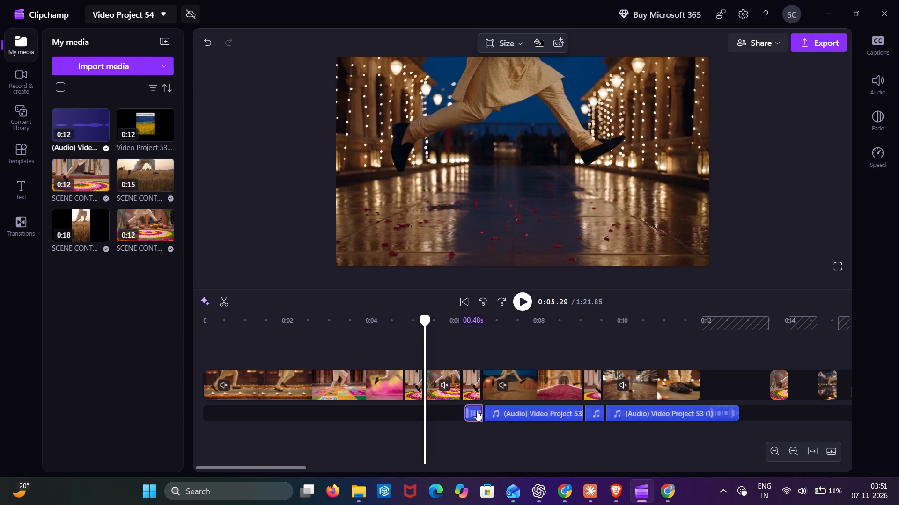
key("Delete")
left_click(499, 413)
key("Delete")
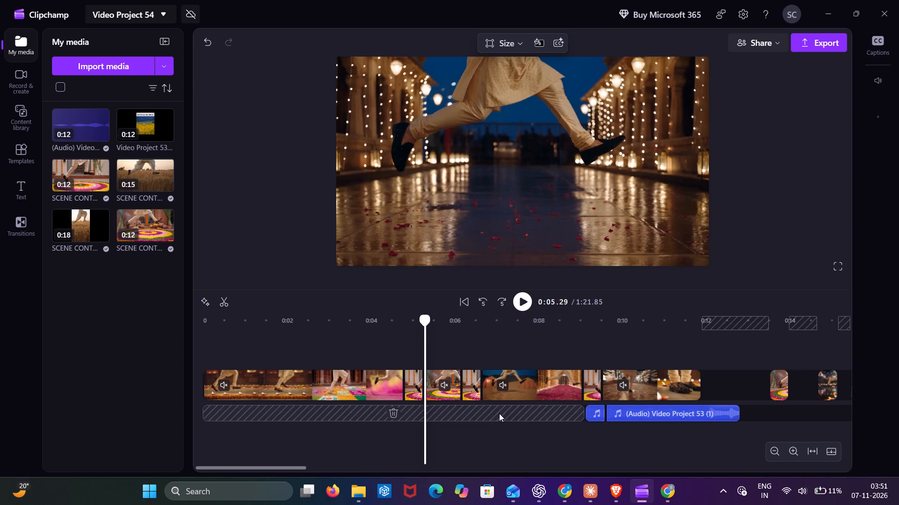
left_click(590, 416)
key("Delete")
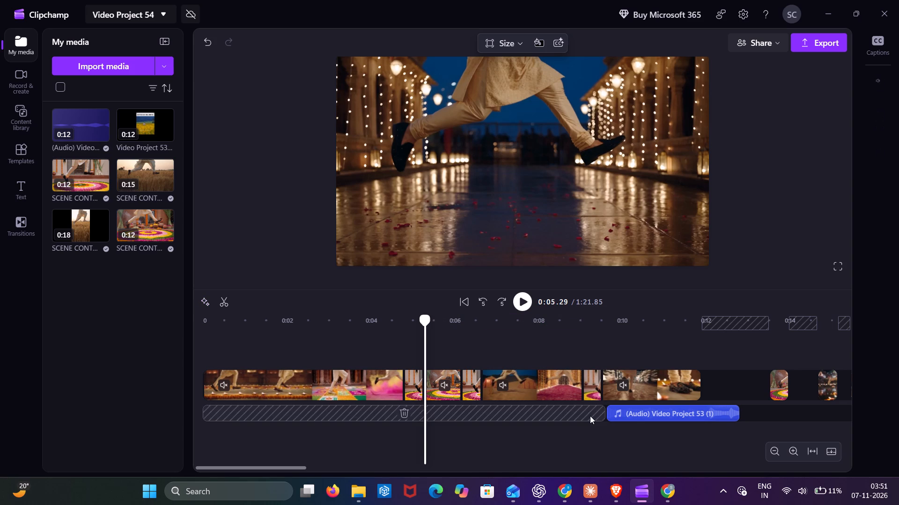
left_click(635, 415)
key("Delete")
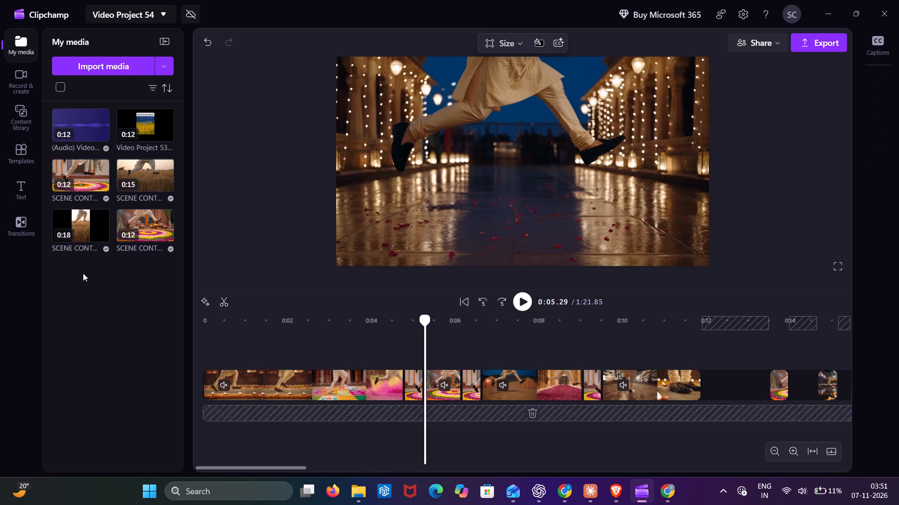
Add the uncut Video Project 53 audio to the timeline and align its start with 0:00.
left_click(101, 136)
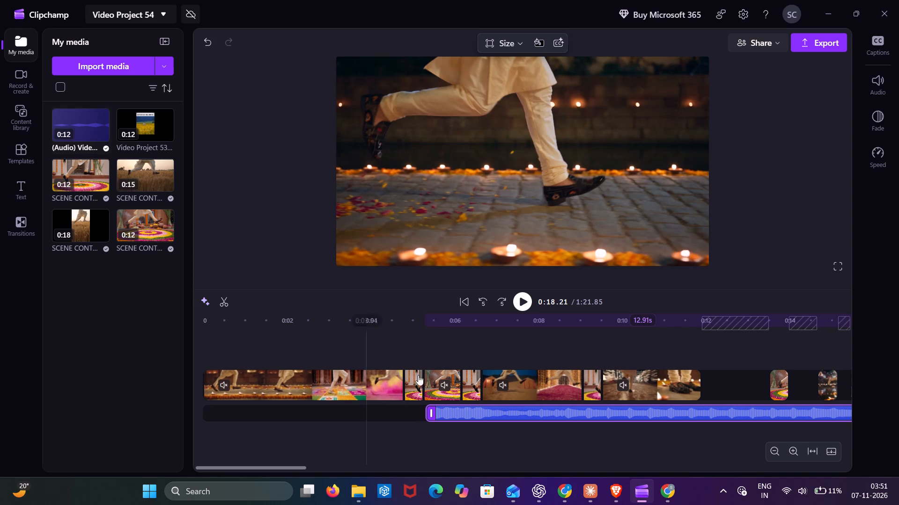
left_click_drag(462, 408, 243, 416)
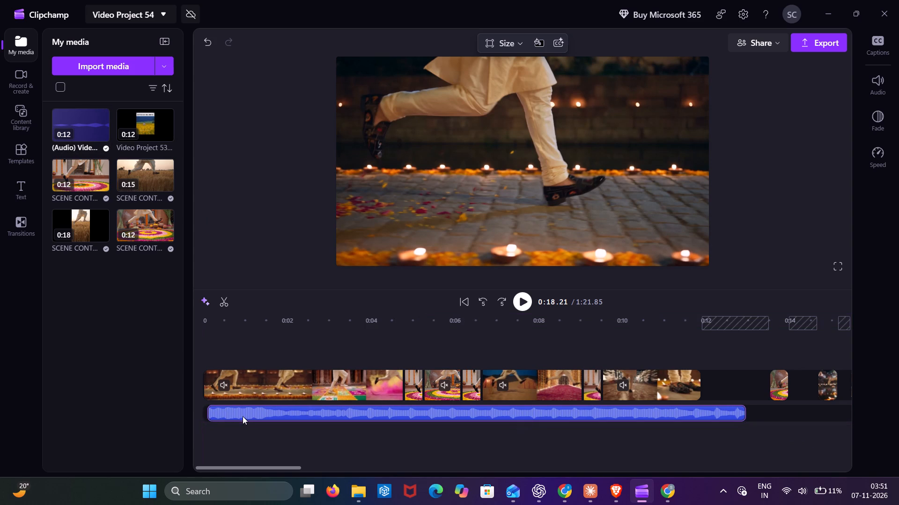
left_click_drag(243, 416, 239, 417)
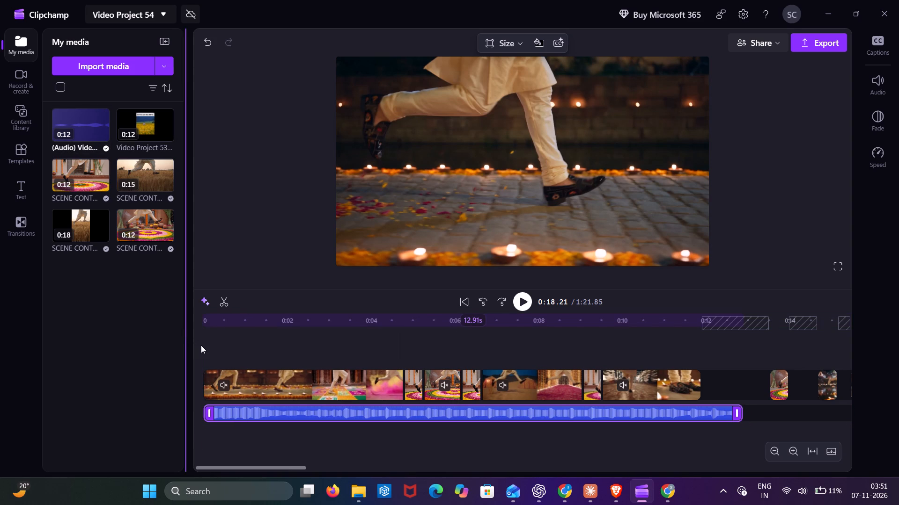
Play the sequence full screen from the start to about 0:08.5 to check the cuts against the uncut audio.
left_click(203, 346)
left_click(523, 310)
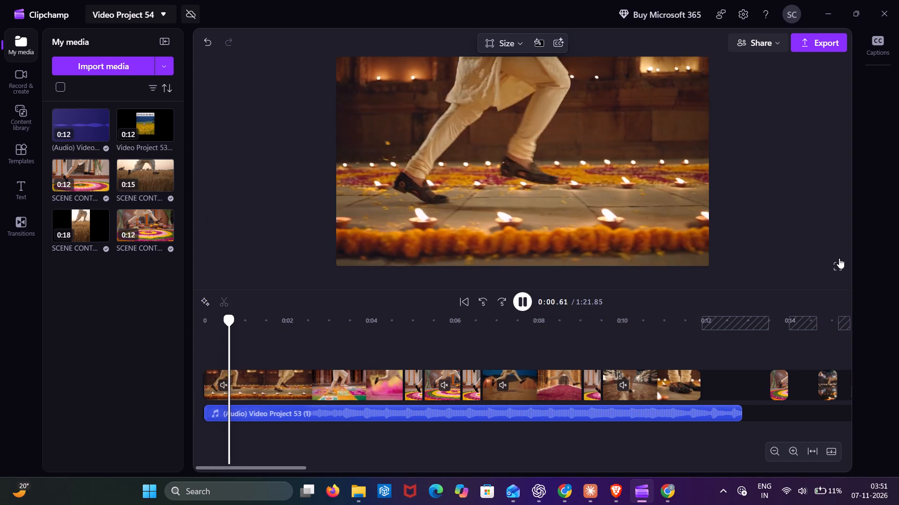
left_click(852, 263)
left_click(847, 266)
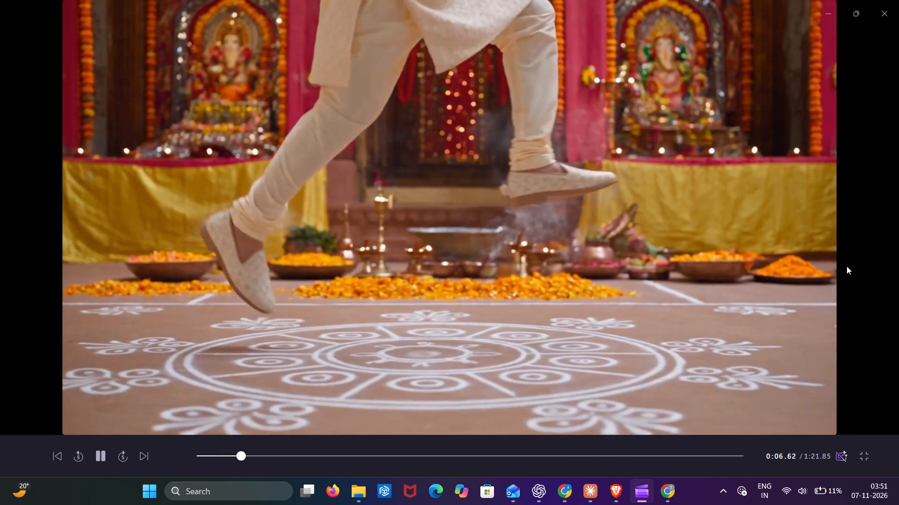
key("space")
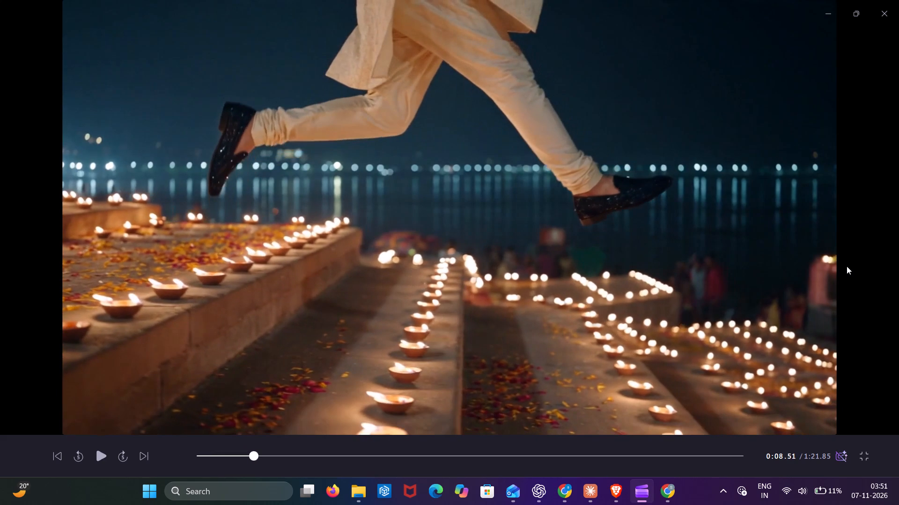
type("f")
left_click(870, 440)
left_click(868, 442)
left_click(861, 463)
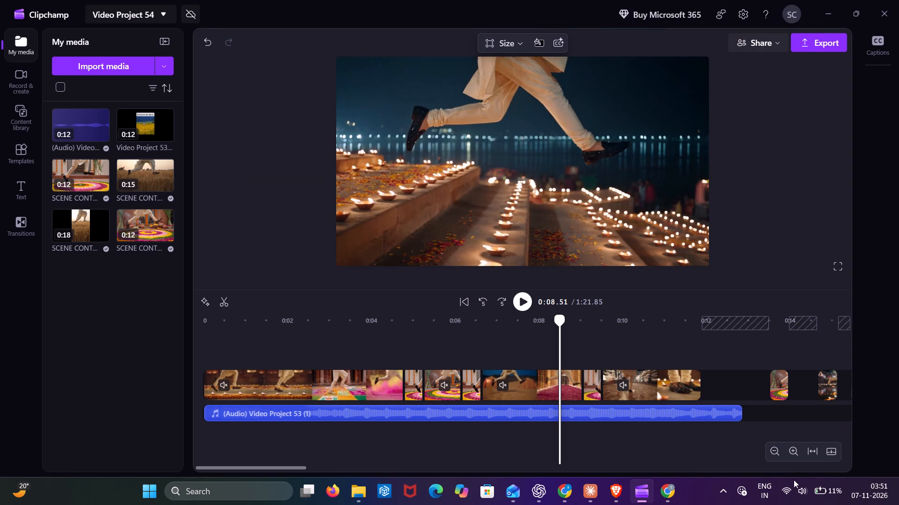
Scrub the sequence between about 0:04.8 and 0:07.2 to examine the frames around each scene cut.
left_click_drag(561, 319, 505, 320)
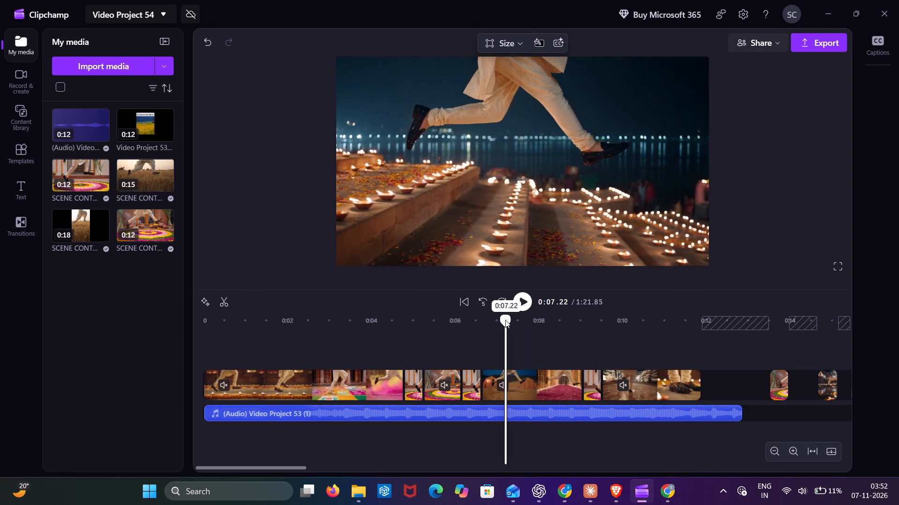
left_click_drag(505, 320, 402, 326)
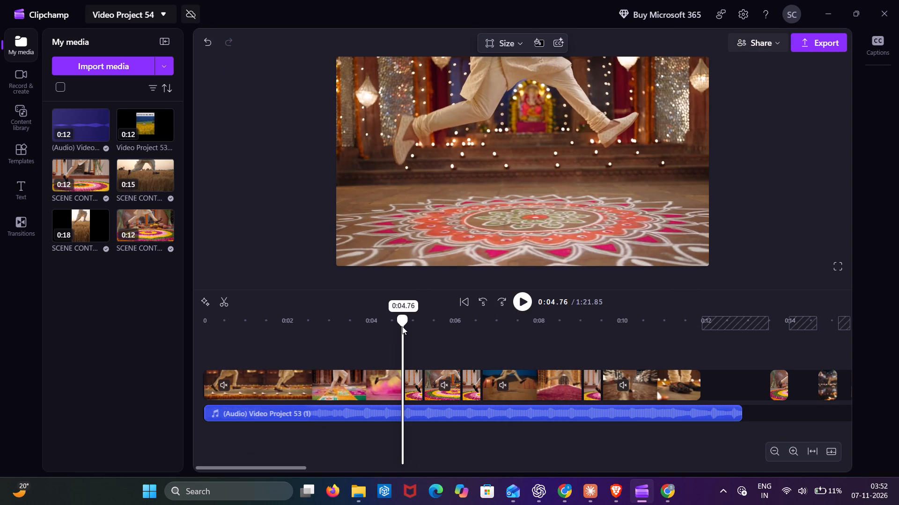
left_click_drag(402, 326, 406, 327)
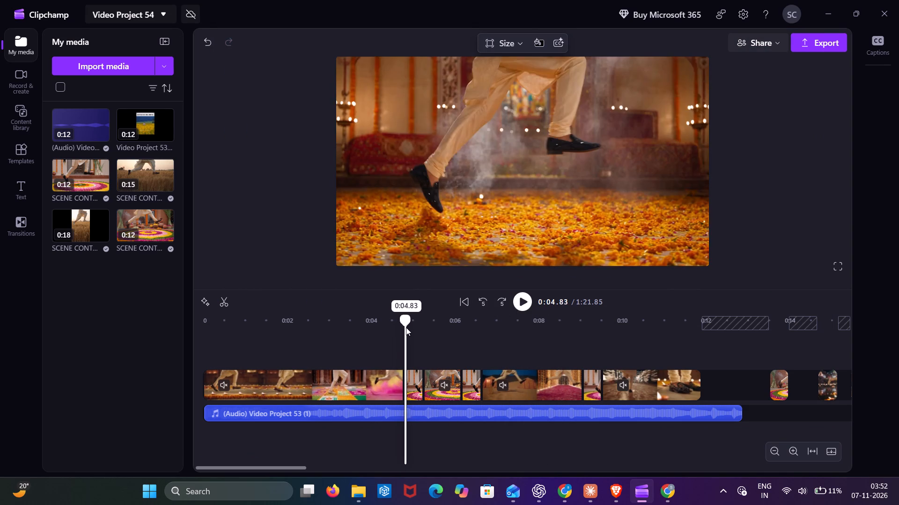
left_click_drag(406, 327, 430, 333)
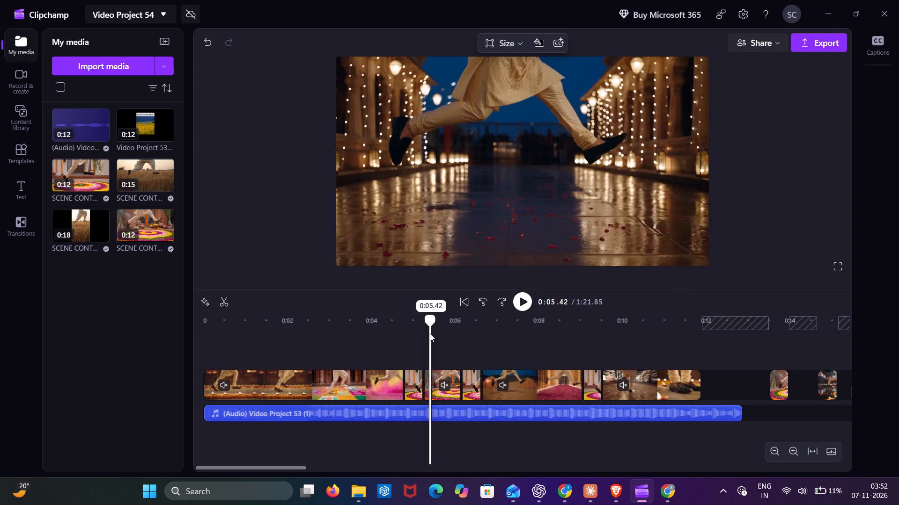
left_click_drag(430, 333, 473, 338)
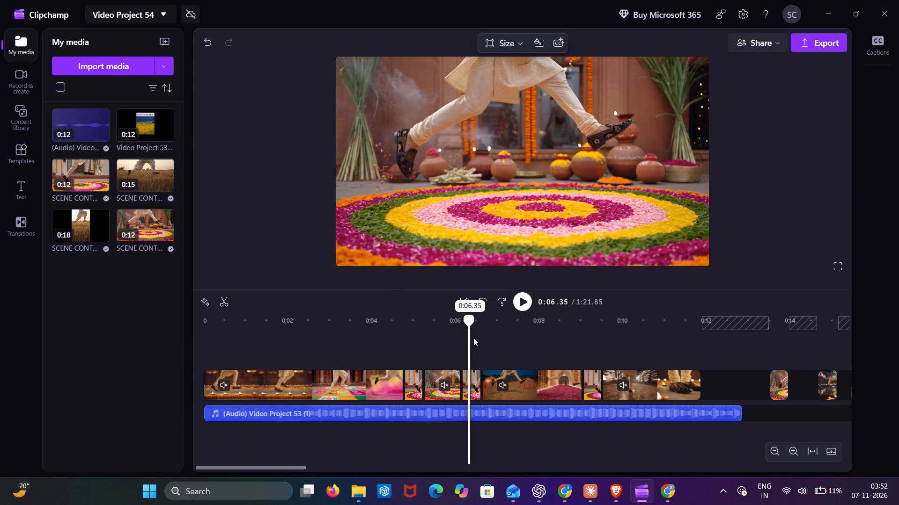
left_click_drag(473, 338, 482, 339)
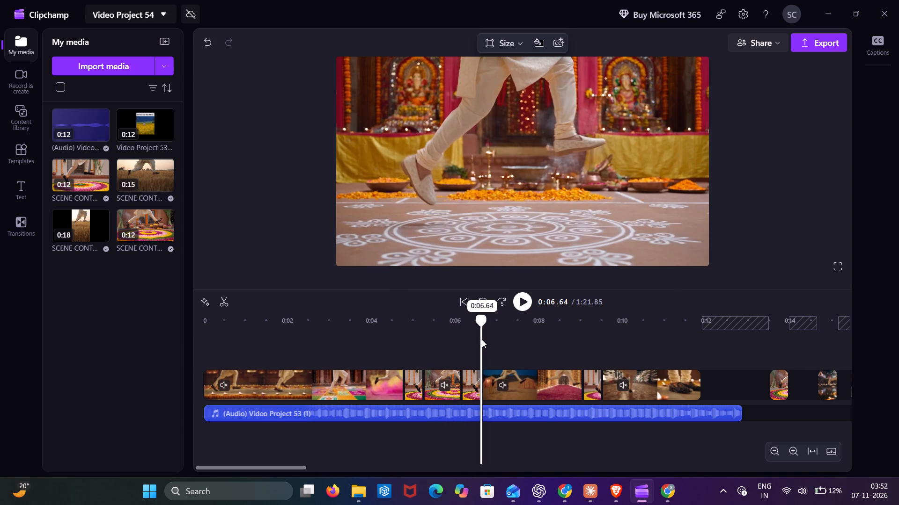
left_click_drag(482, 339, 473, 339)
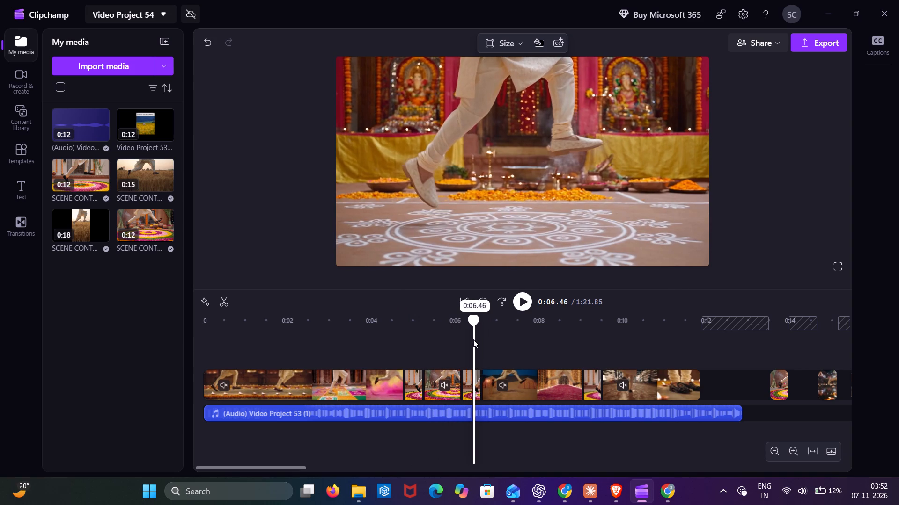
left_click_drag(473, 339, 509, 346)
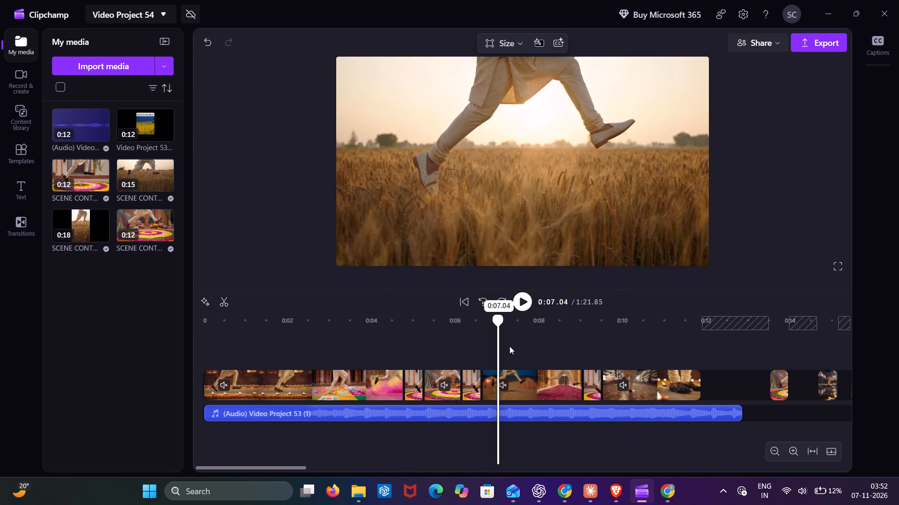
left_click_drag(509, 346, 314, 382)
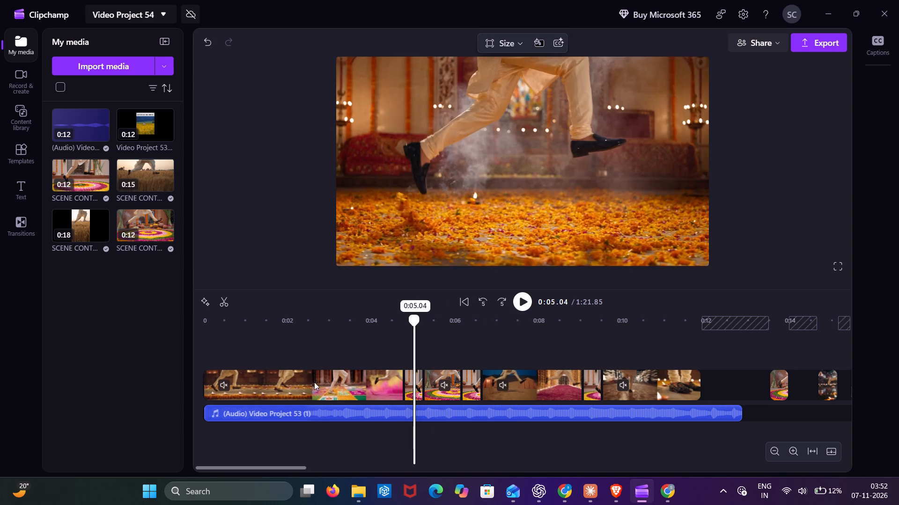
Play the sequence full screen from the start to 0:07.20, pausing repeatedly to check each scene's shoes and cuts.
left_click_drag(314, 382, 182, 368)
left_click(522, 307)
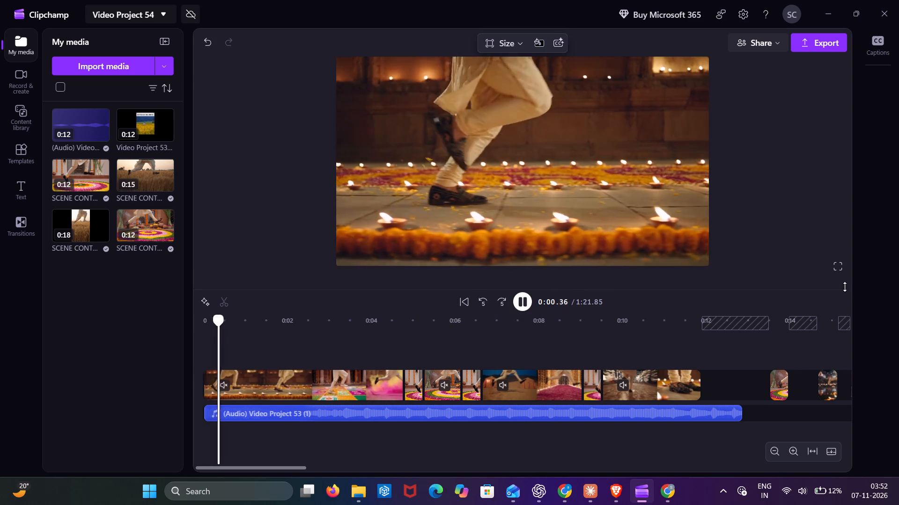
left_click(831, 271)
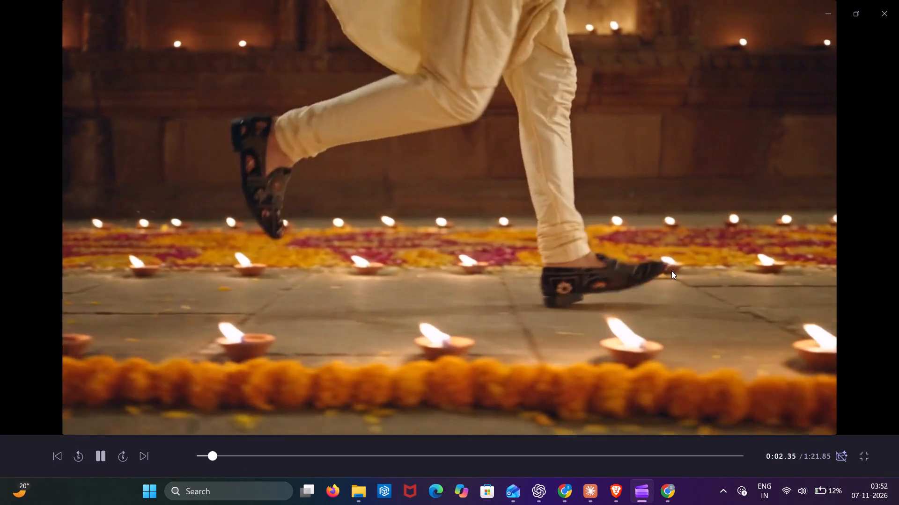
key("space")
key("space")
key("space")
key("space")
key("space")
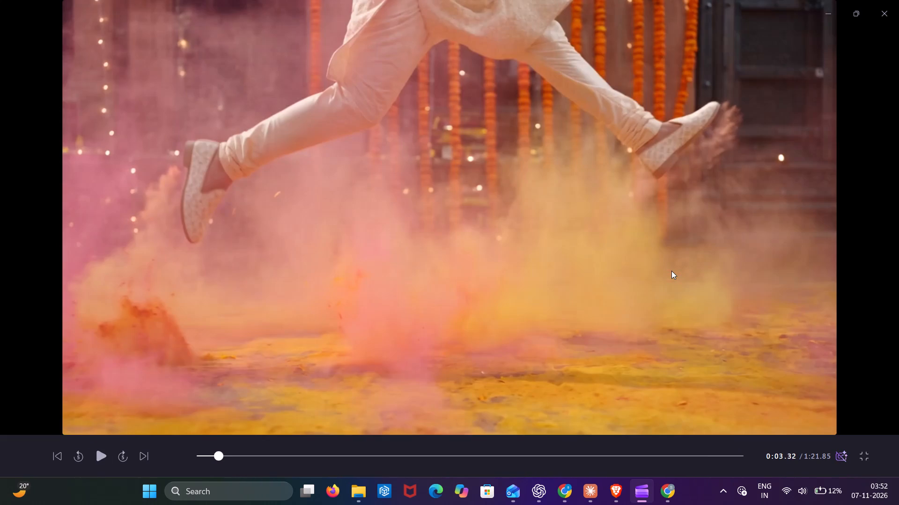
key("space")
key("space")
key("space")
key("space")
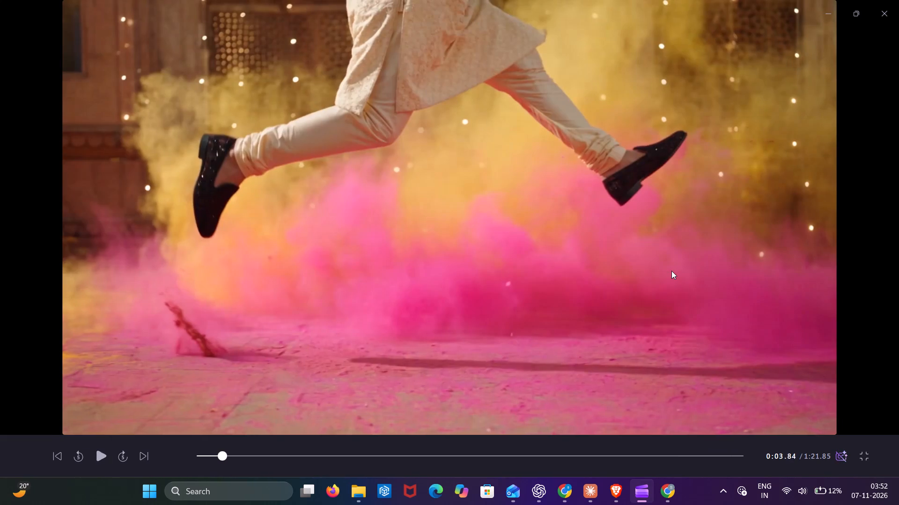
key("space")
key("space")
key("space")
key("space")
key("space")
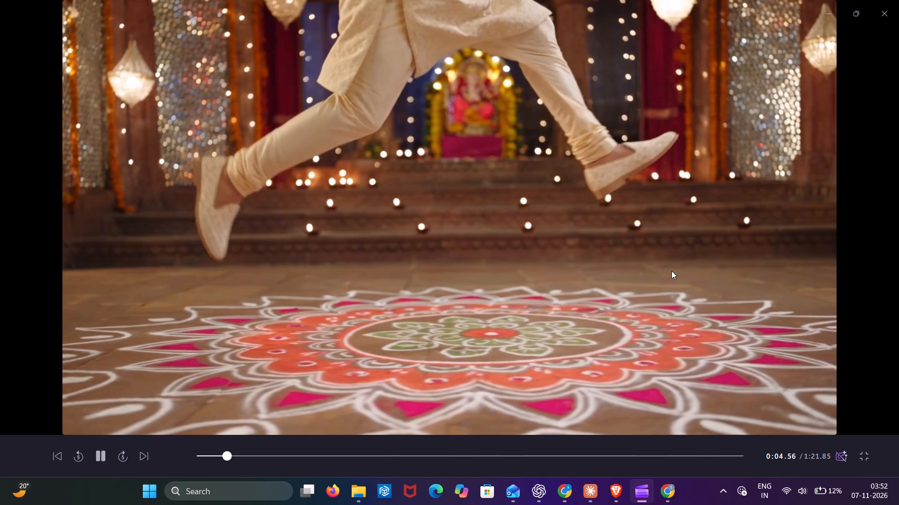
key("space")
key("space")
key("space")
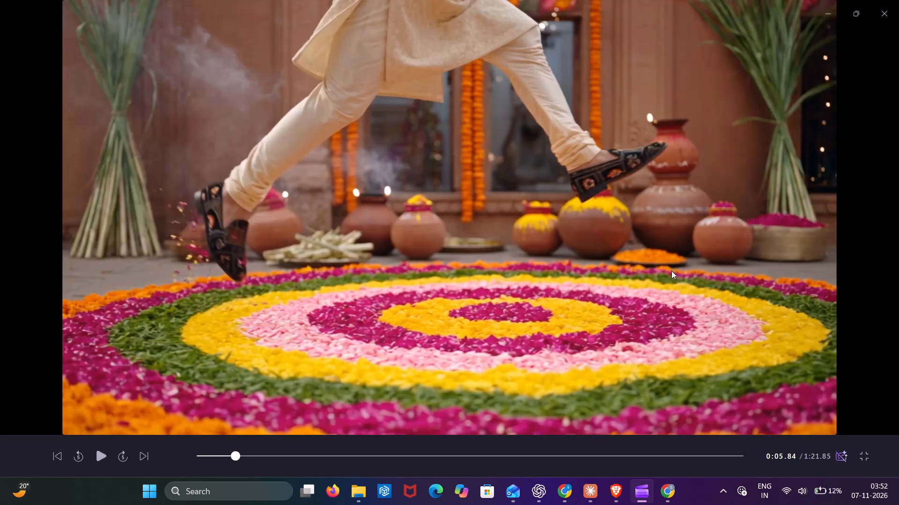
key("space")
key("space")
key("space")
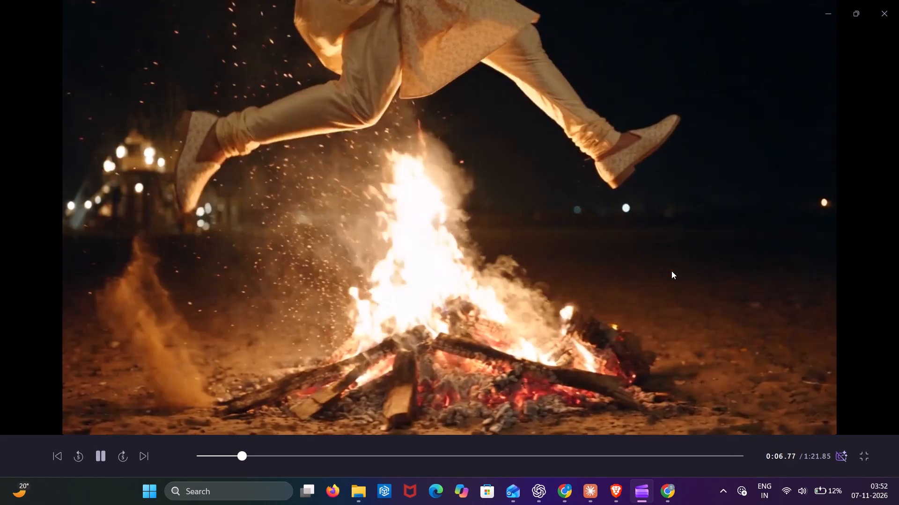
key("space")
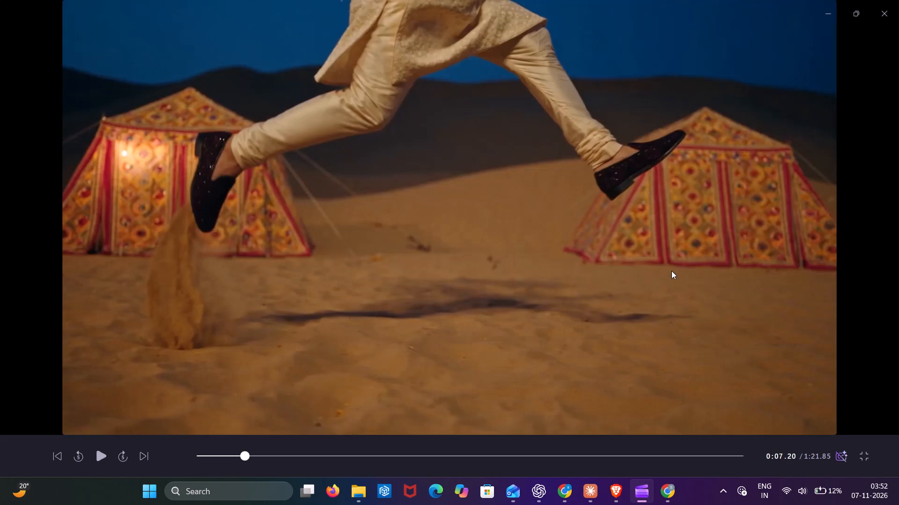
left_click(864, 451)
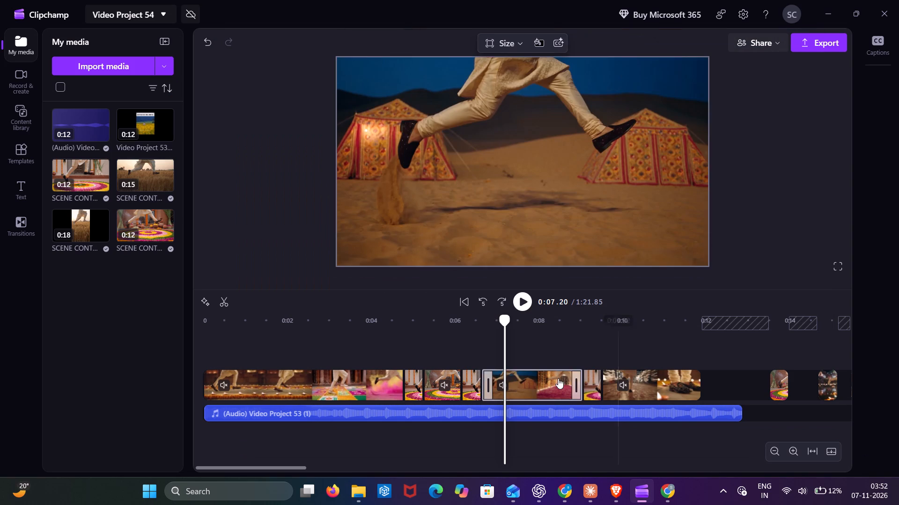
Scrub around the cut near 0:06.67 to examine the frames between the temple rangoli and bonfire scenes.
left_click_drag(505, 322, 479, 326)
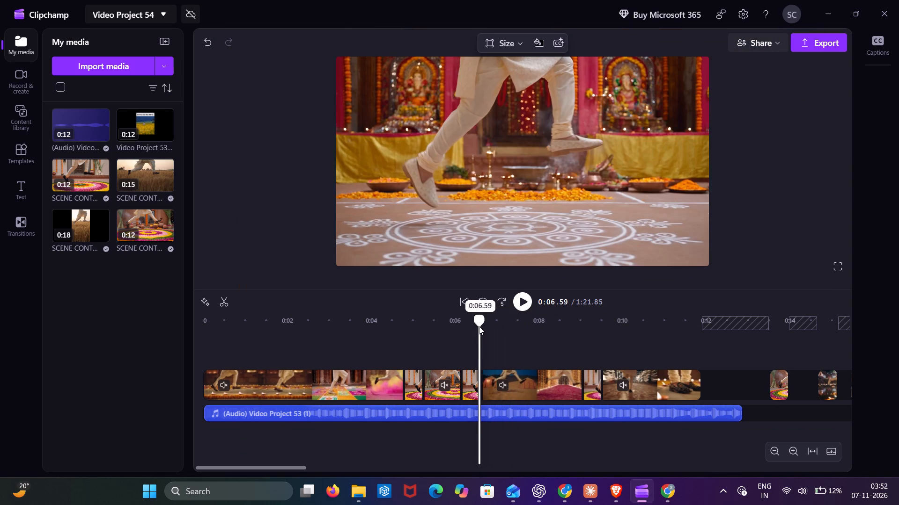
left_click_drag(479, 326, 482, 328)
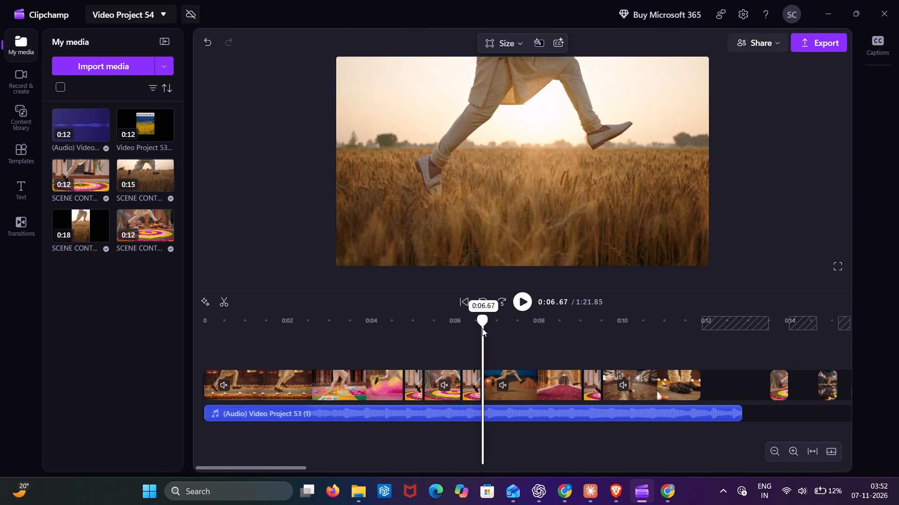
left_click_drag(482, 328, 461, 332)
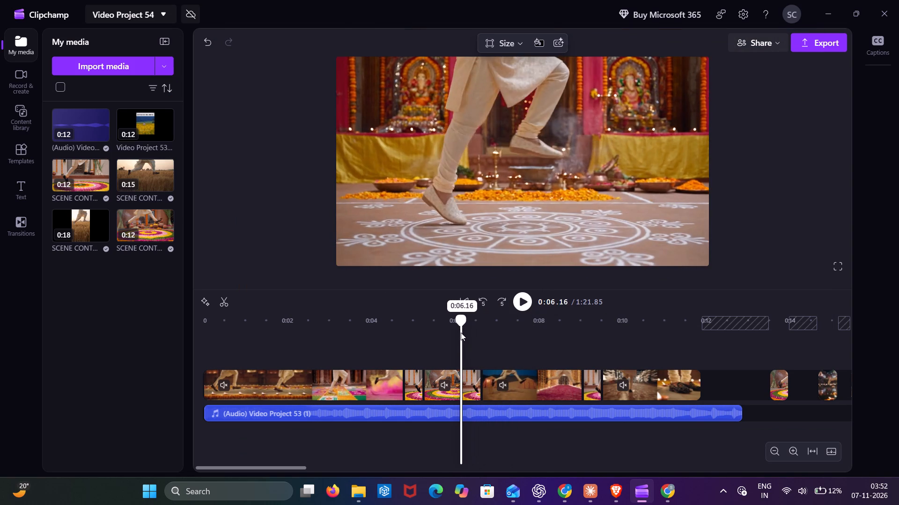
left_click_drag(461, 332, 502, 336)
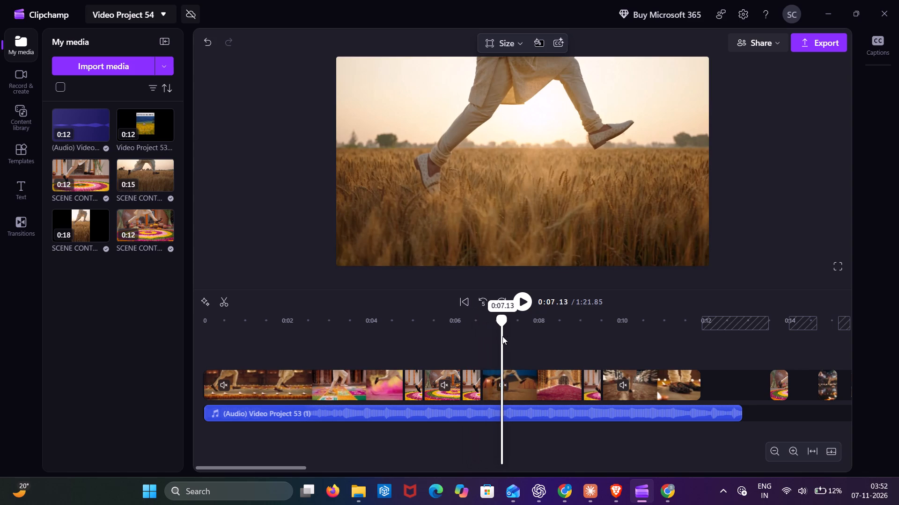
left_click_drag(502, 336, 483, 337)
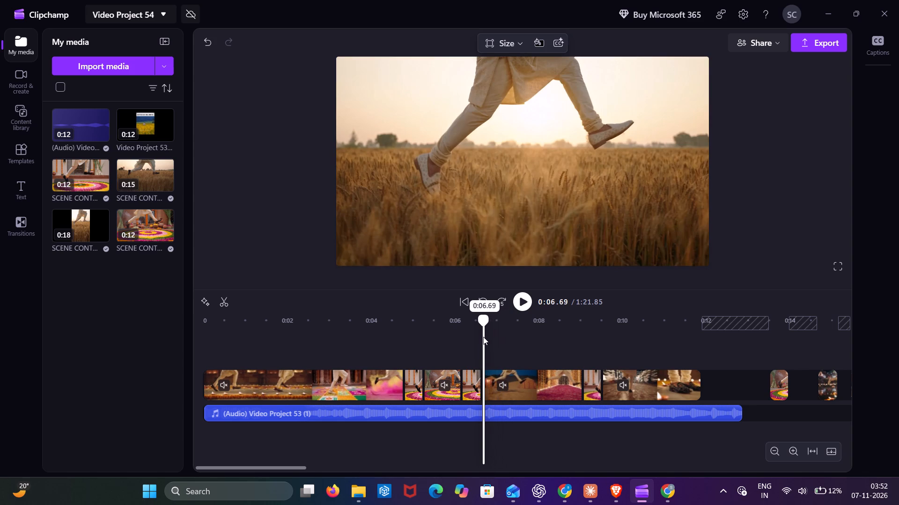
left_click_drag(483, 337, 483, 337)
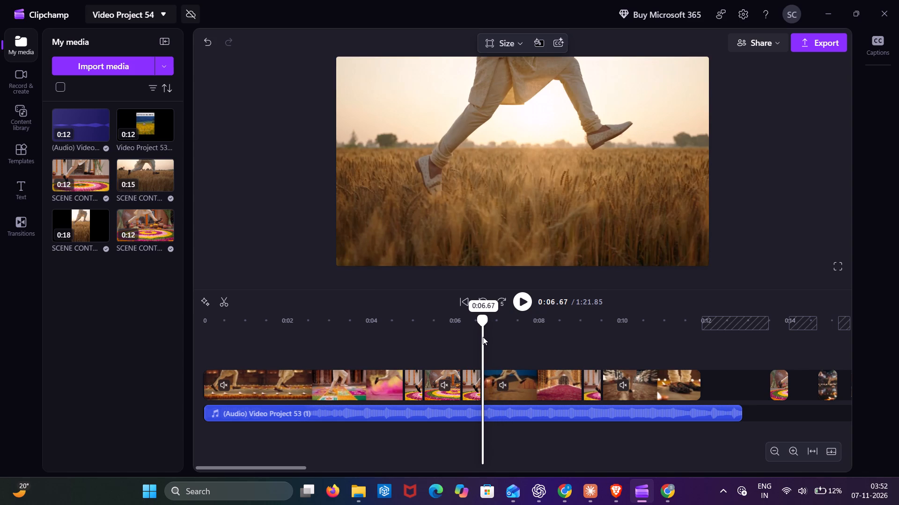
left_click_drag(483, 337, 482, 337)
Replay the stretch leading up to 0:06.66 full screen, pausing in short bursts to check the cut into the bonfire scene.
left_click(829, 272)
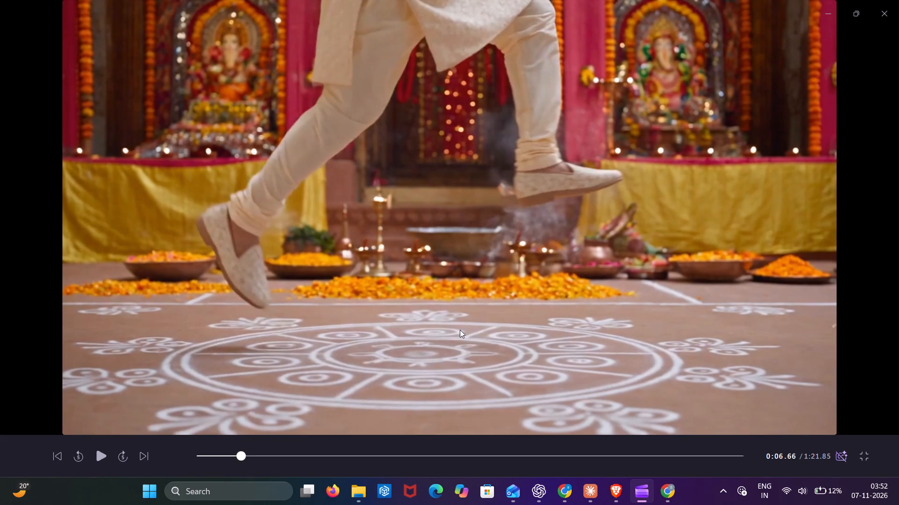
key("Left")
key("space")
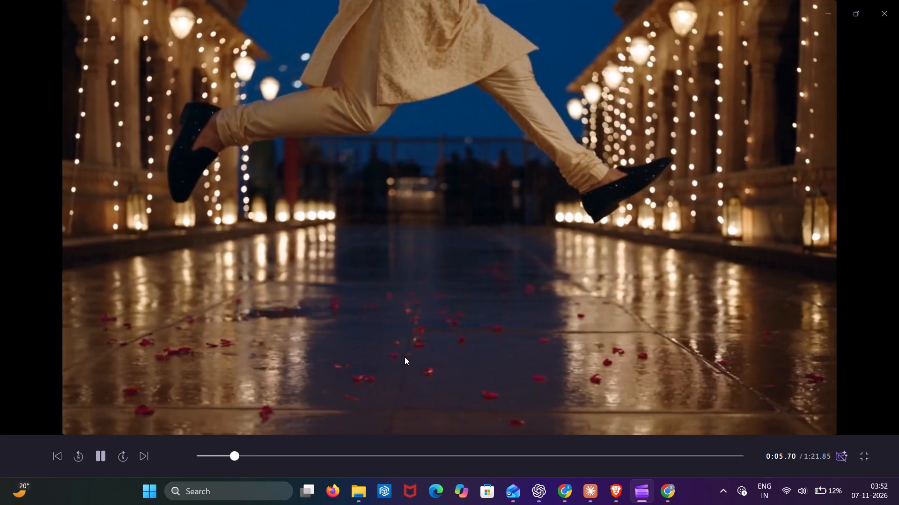
key("space")
key("space")
key("space")
key("space")
key("space")
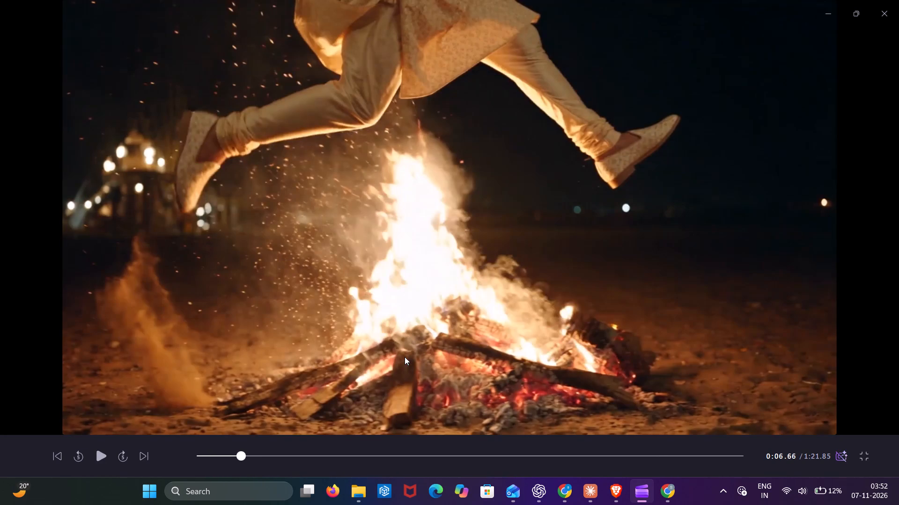
key("f")
left_click(861, 461)
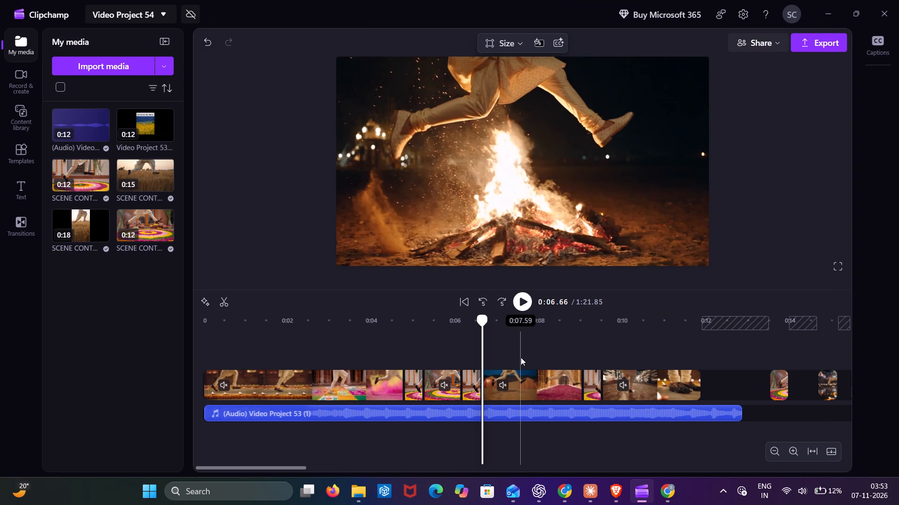
Split the Video Project 53 audio at 0:06.66, where the bonfire scene begins.
key("s")
Lift the clip that starts at the bonfire scene onto a separate track and trim its start slightly to 2.40 s.
left_click_drag(481, 323, 470, 323)
left_click_drag(535, 390, 553, 365)
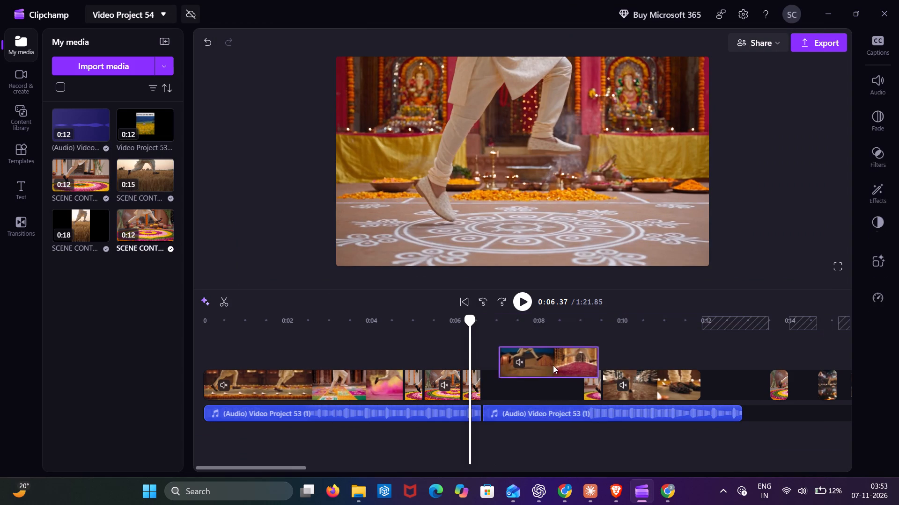
left_click_drag(553, 365, 564, 347)
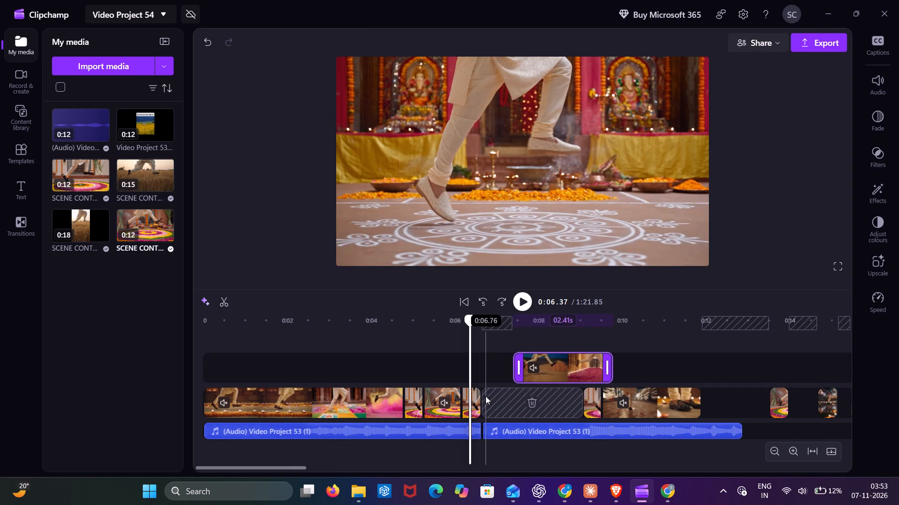
left_click(516, 373)
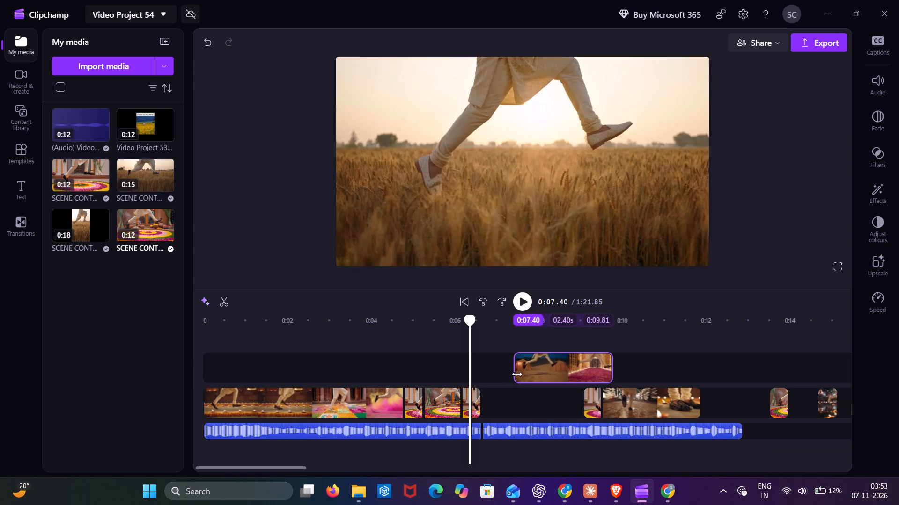
Return the trimmed 2.40 s clip to the main video track directly after the temple scene and close the gap behind it.
left_click_drag(566, 367, 534, 396)
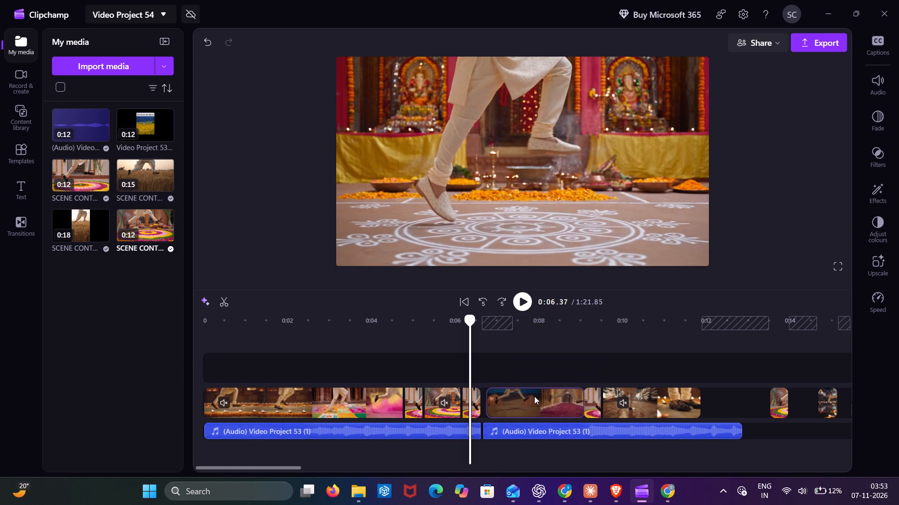
left_click_drag(534, 396, 531, 397)
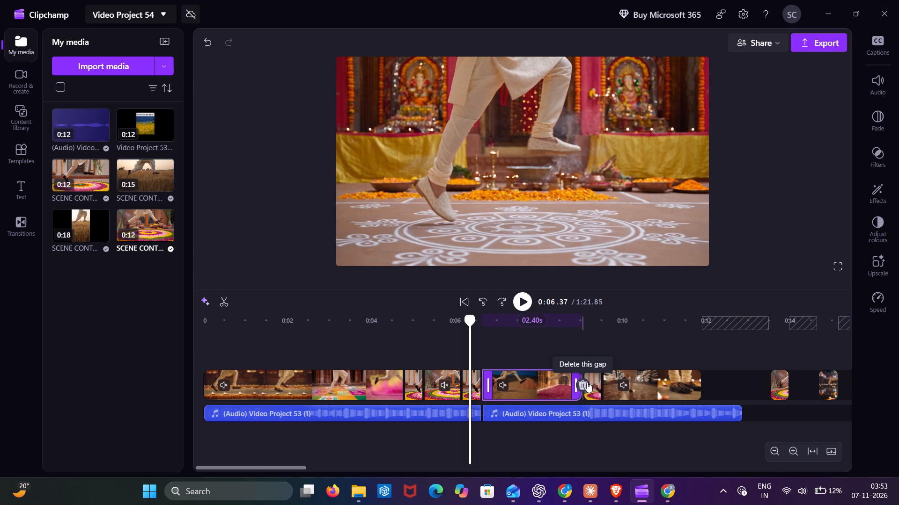
left_click(587, 382)
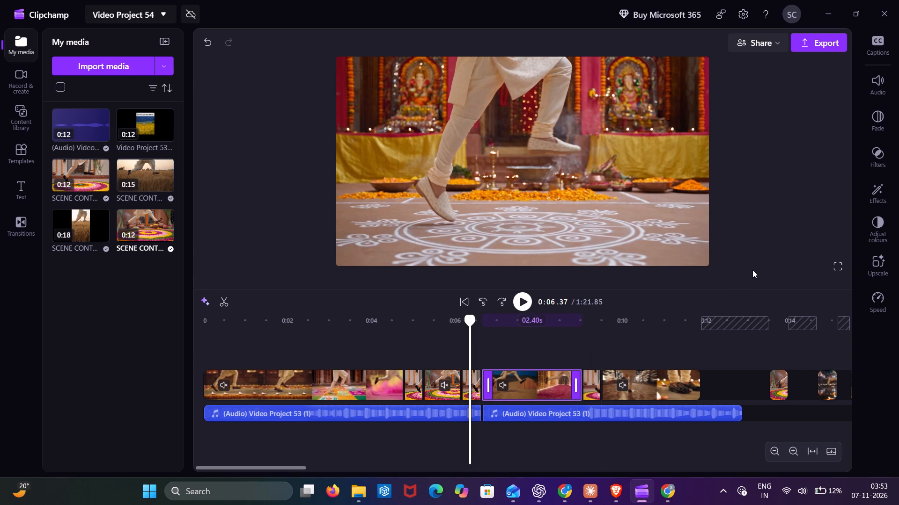
Play the stretch from 0:06.37 full screen to check the cuts through the bonfire, river-lamp and petal-aisle scenes.
left_click(826, 268)
left_click(838, 269)
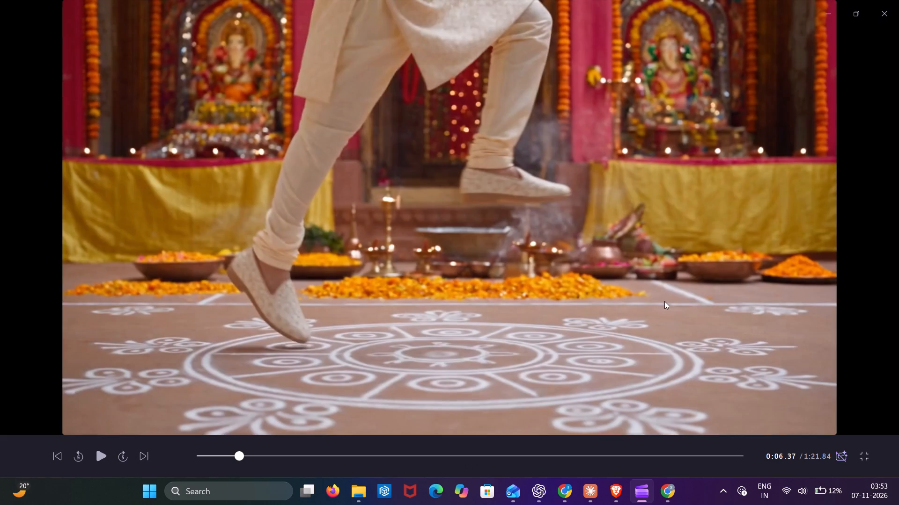
key("space")
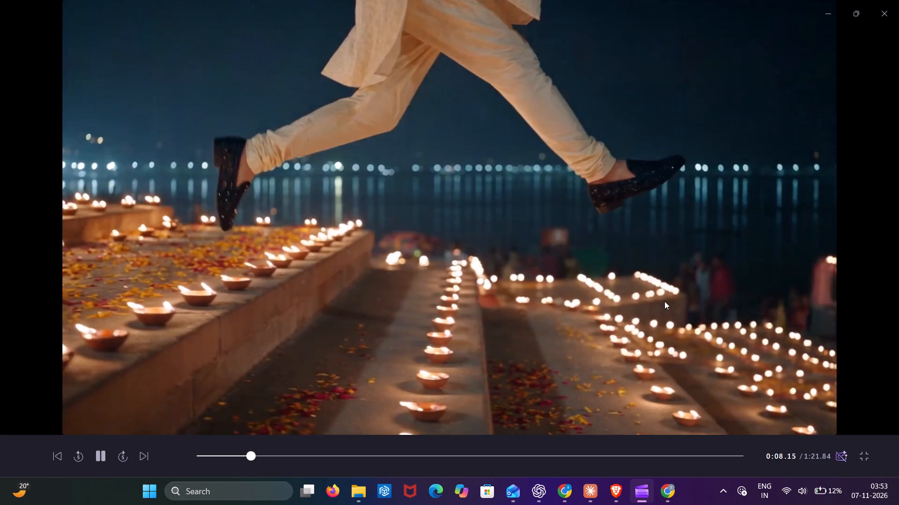
key("space")
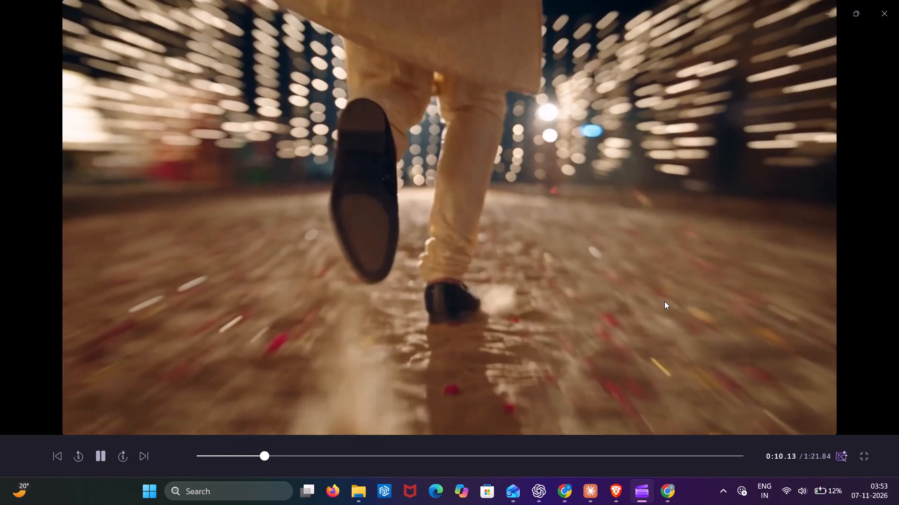
key("Left")
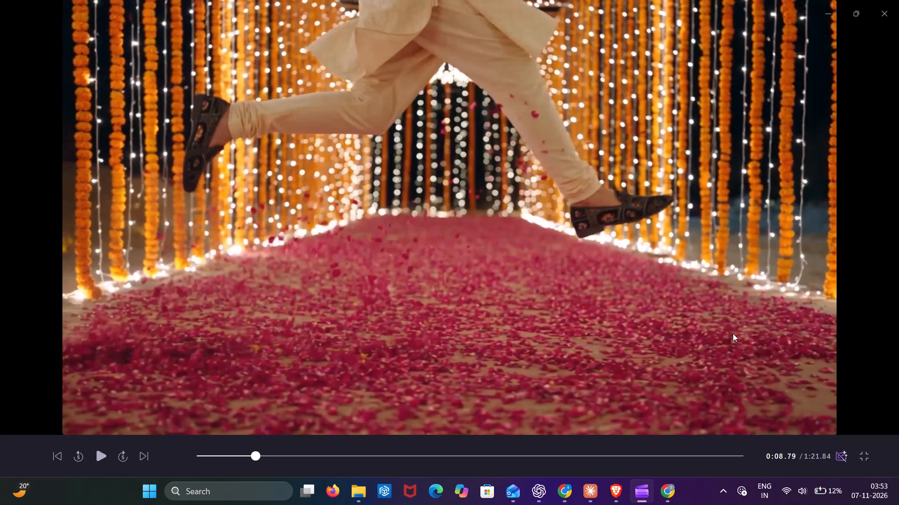
left_click(866, 461)
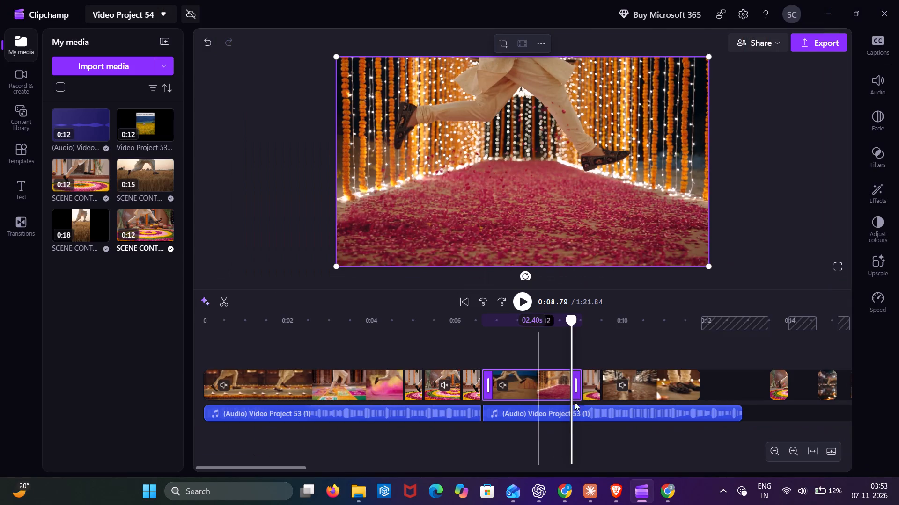
Mute the short rangoli clip that follows the petal-aisle scene.
left_click(591, 386)
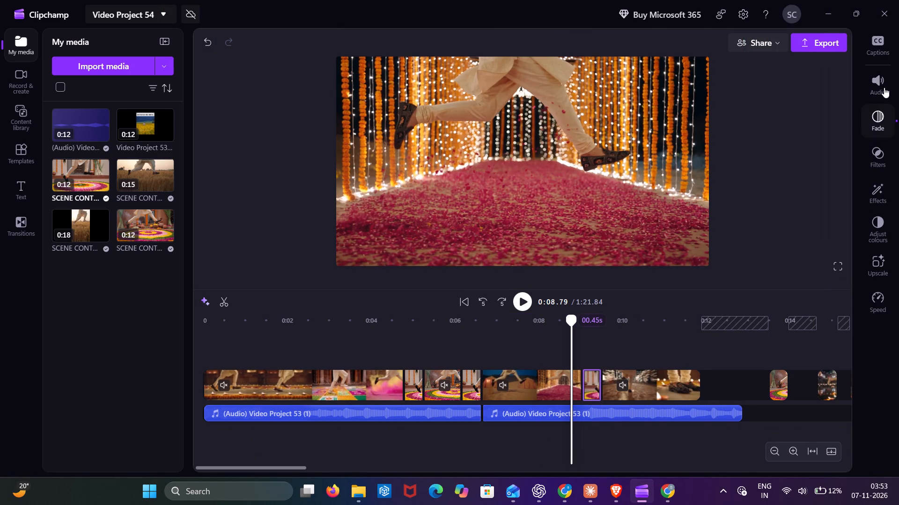
left_click(884, 87)
left_click(730, 88)
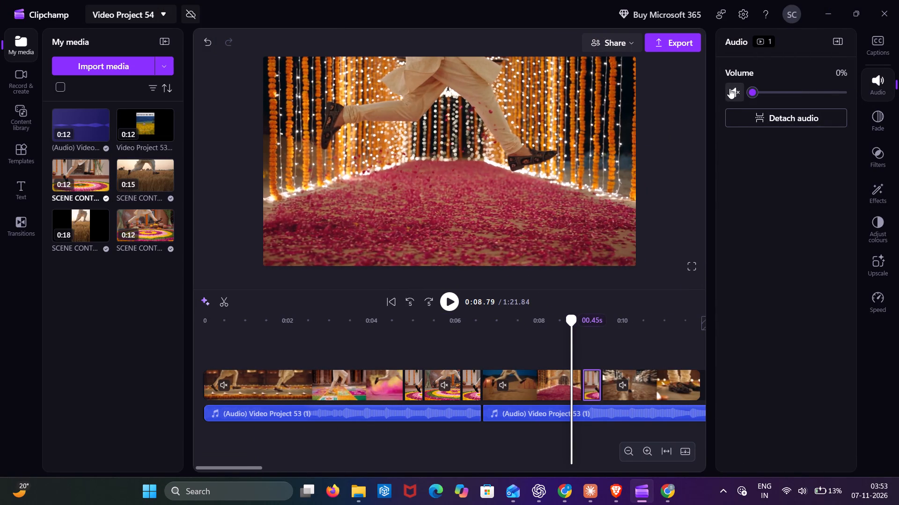
Replay the stretch from 0:08.08 full screen in short bursts to examine the cuts around the short rangoli clip after the petal-aisle scene.
left_click(541, 341)
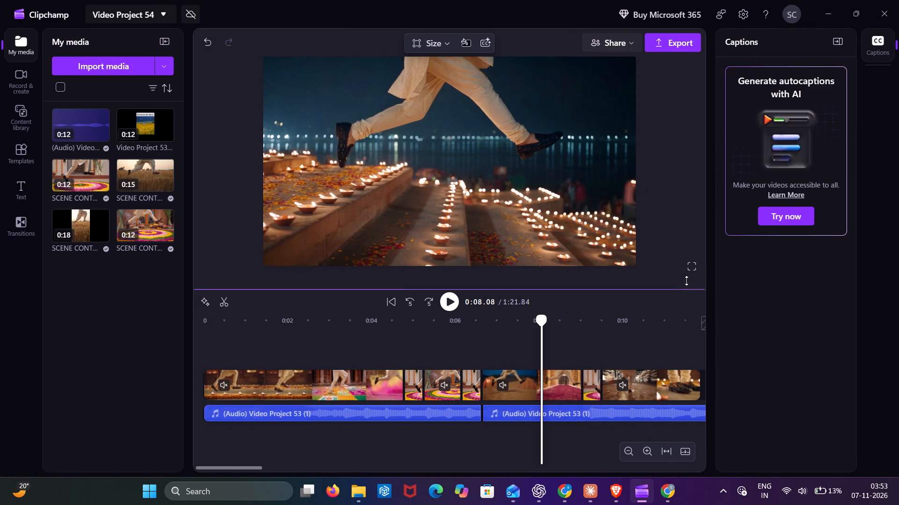
left_click(688, 278)
left_click(691, 272)
left_click(90, 448)
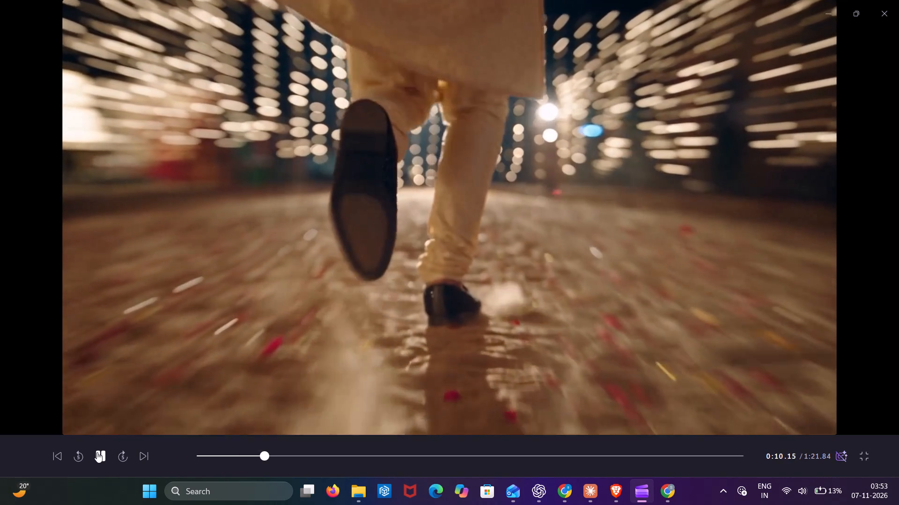
left_click(97, 452)
left_click(259, 454)
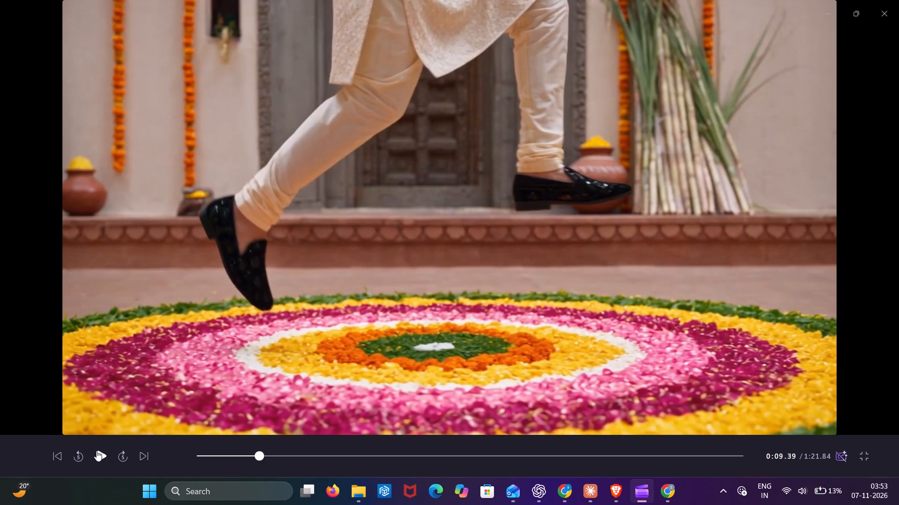
left_click(96, 460)
left_click(96, 460)
left_click(96, 460)
left_click(248, 460)
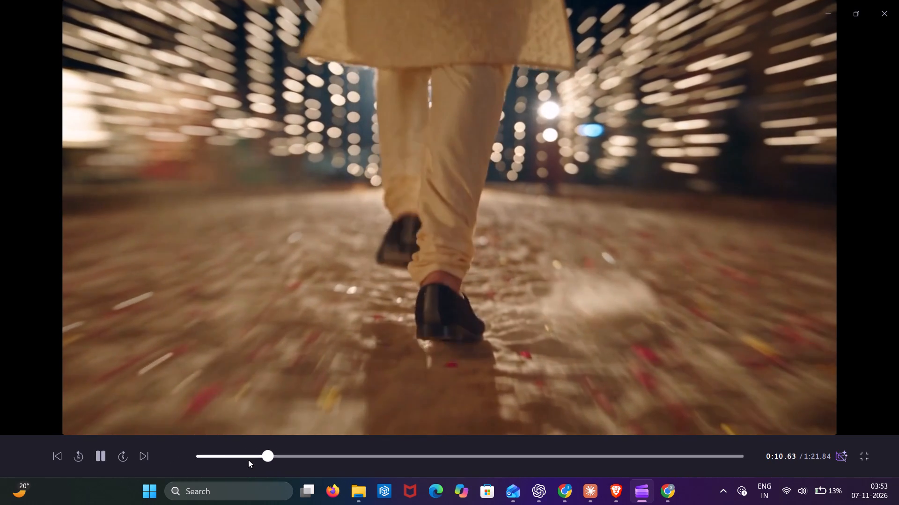
left_click(103, 454)
double_click(103, 454)
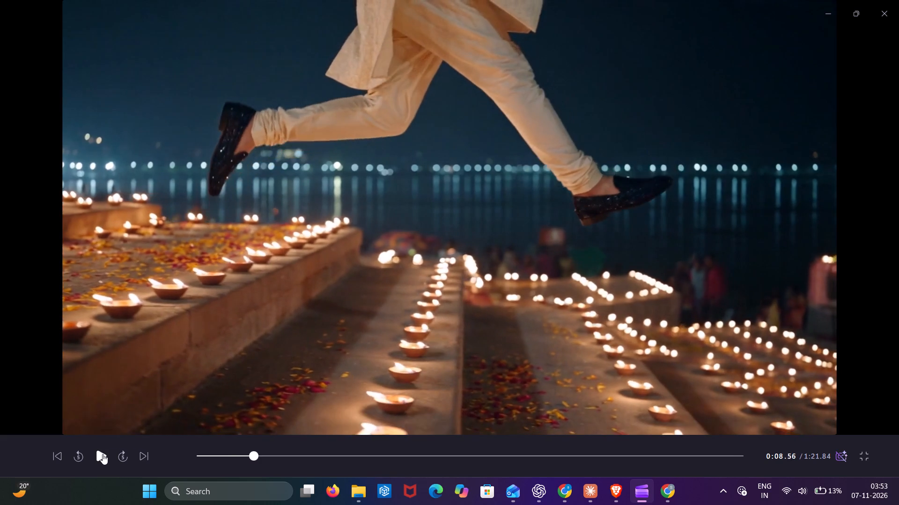
left_click(103, 454)
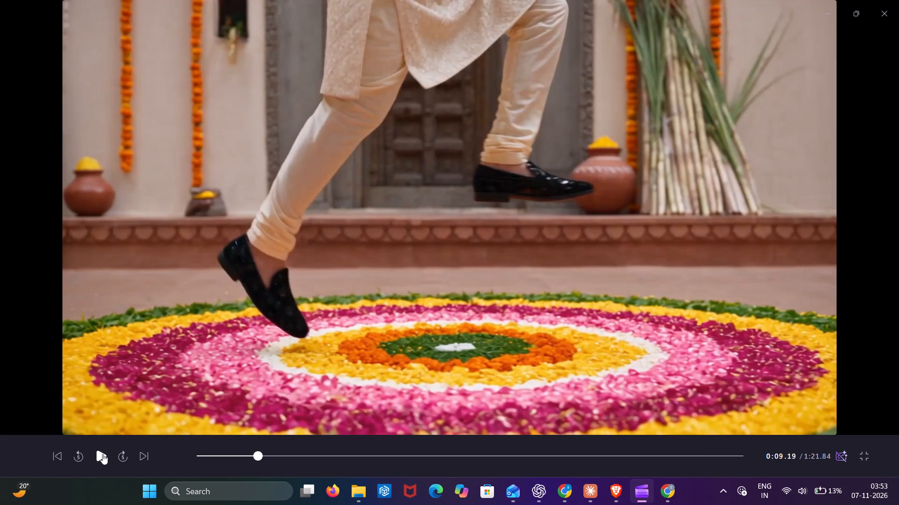
left_click(260, 460)
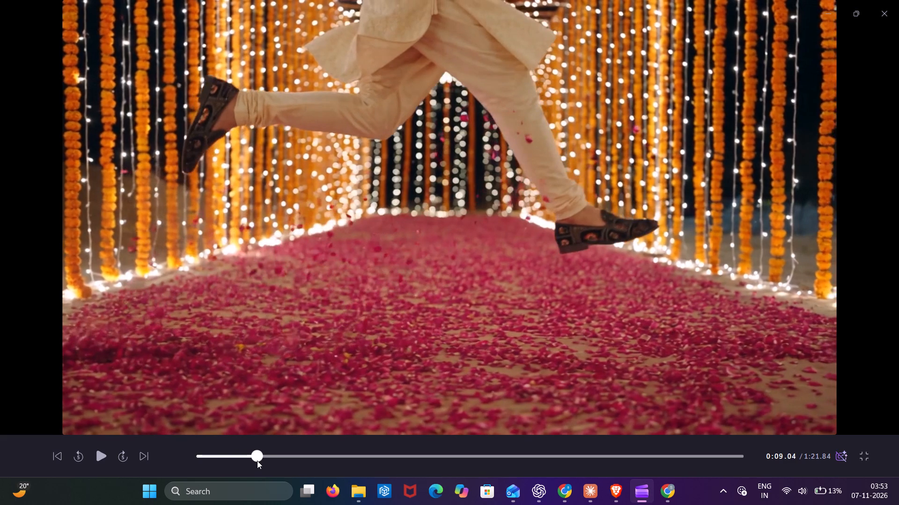
left_click(861, 461)
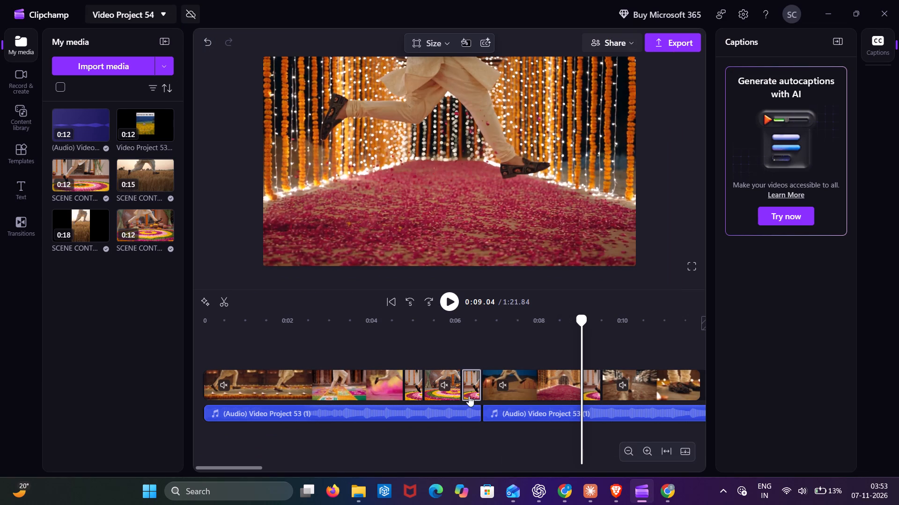
Lift the short rangoli clip starting around 0:09.06 onto a separate track and trim its start slightly to 0.44 s.
left_click_drag(582, 322, 572, 324)
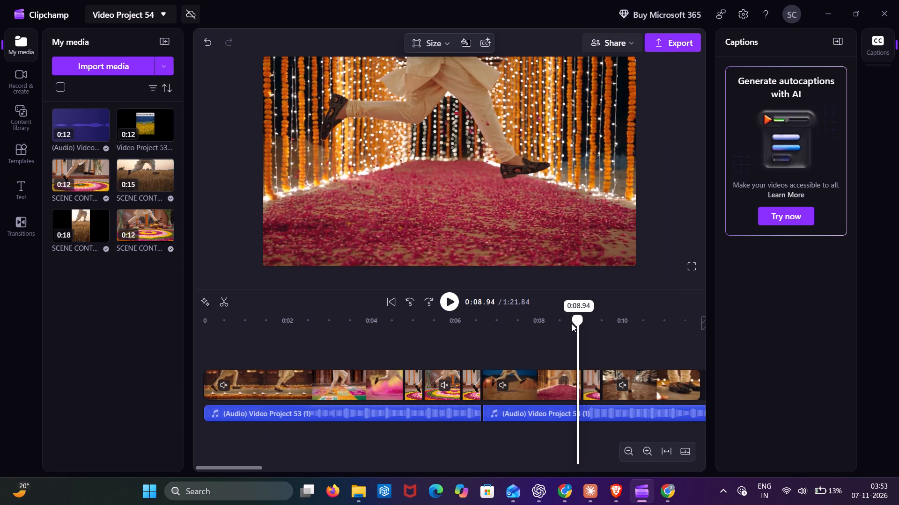
left_click_drag(572, 324, 585, 328)
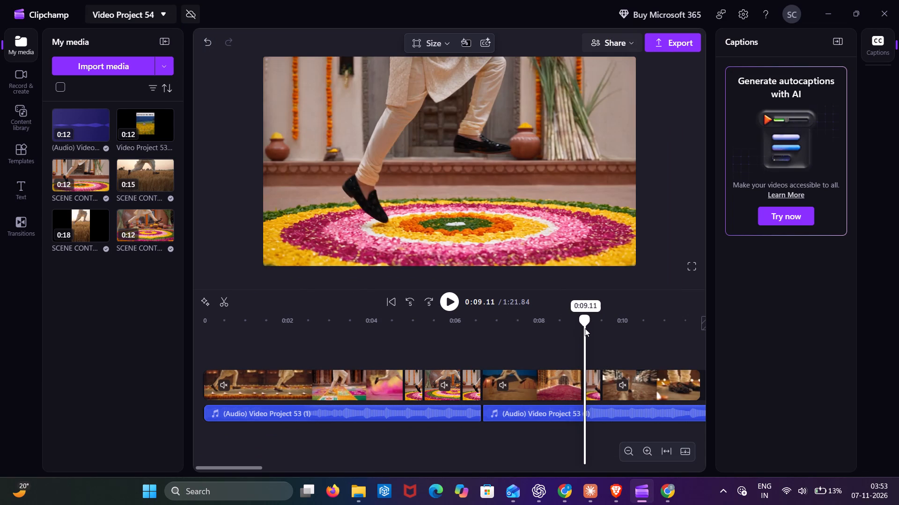
left_click_drag(585, 328, 583, 330)
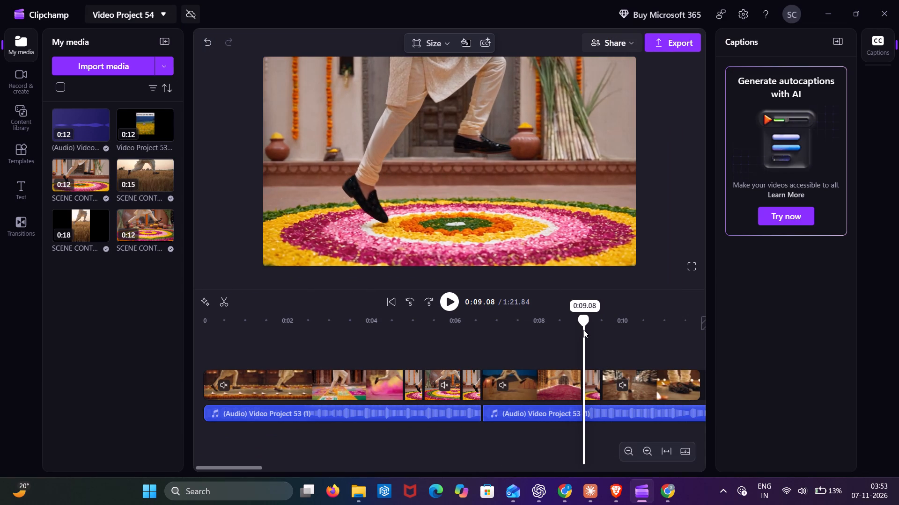
left_click_drag(583, 330, 580, 329)
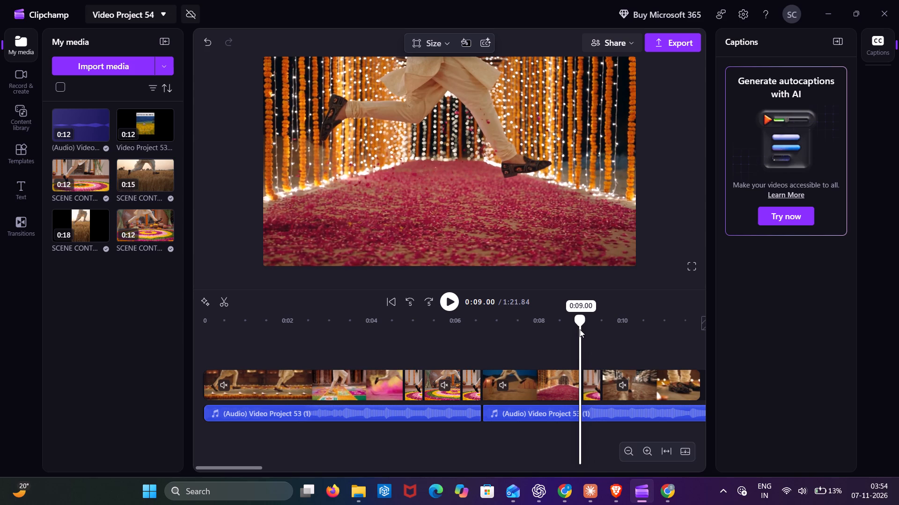
left_click_drag(580, 329, 582, 329)
left_click(587, 373)
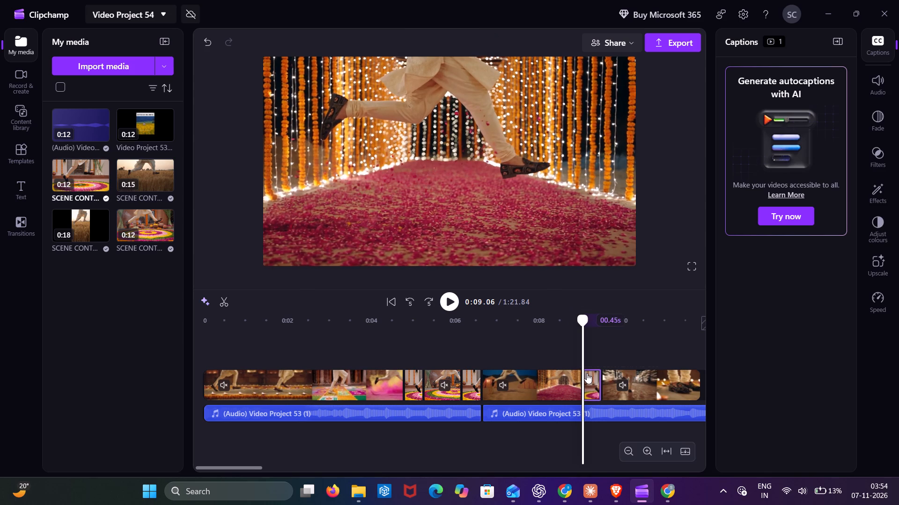
left_click_drag(587, 373, 590, 333)
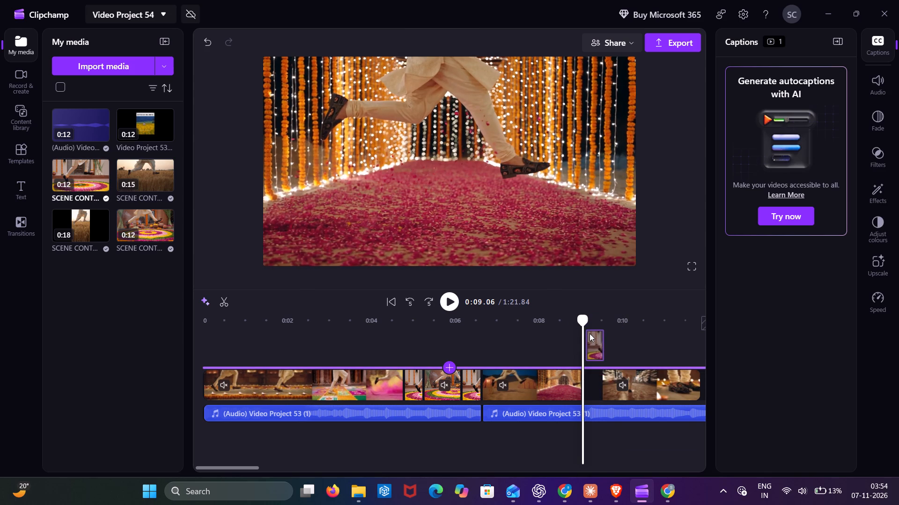
left_click(586, 367)
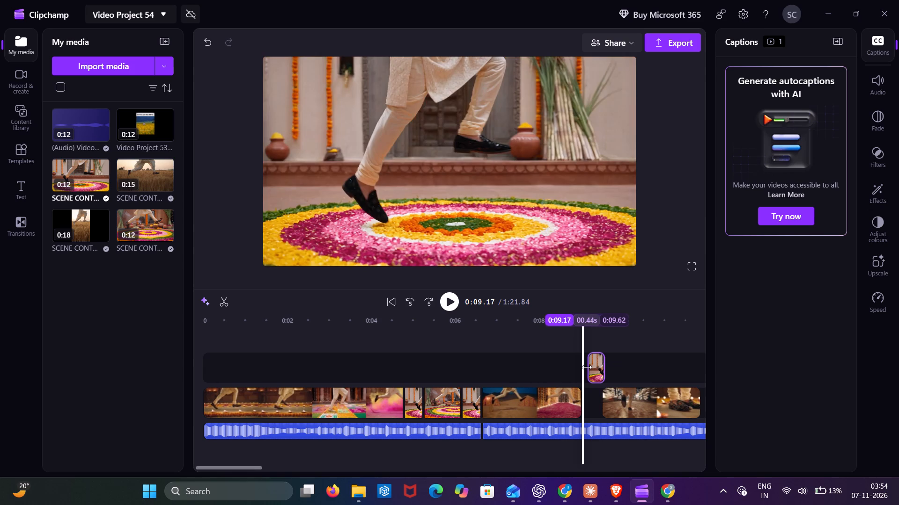
Return the 0.44 s rangoli clip to the main video track directly after the petal-aisle scene at 0:09.06.
left_click_drag(597, 368, 590, 396)
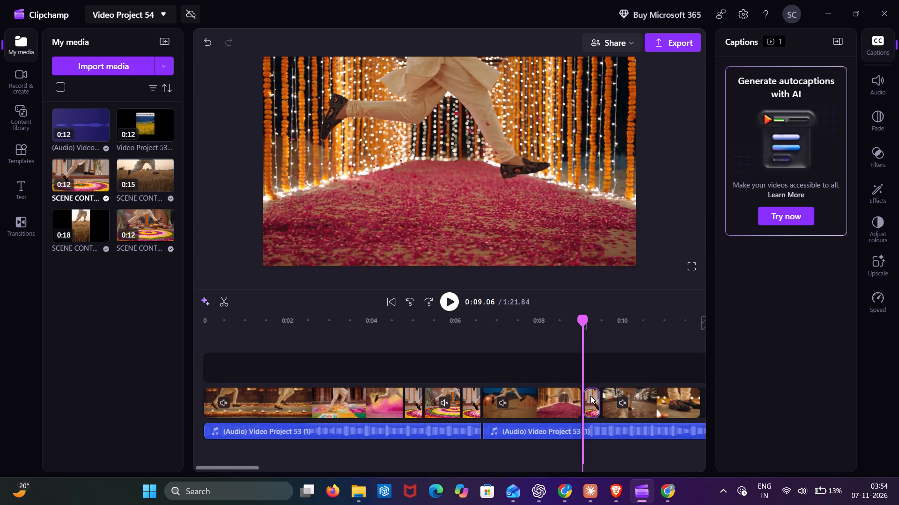
left_click_drag(590, 396, 590, 396)
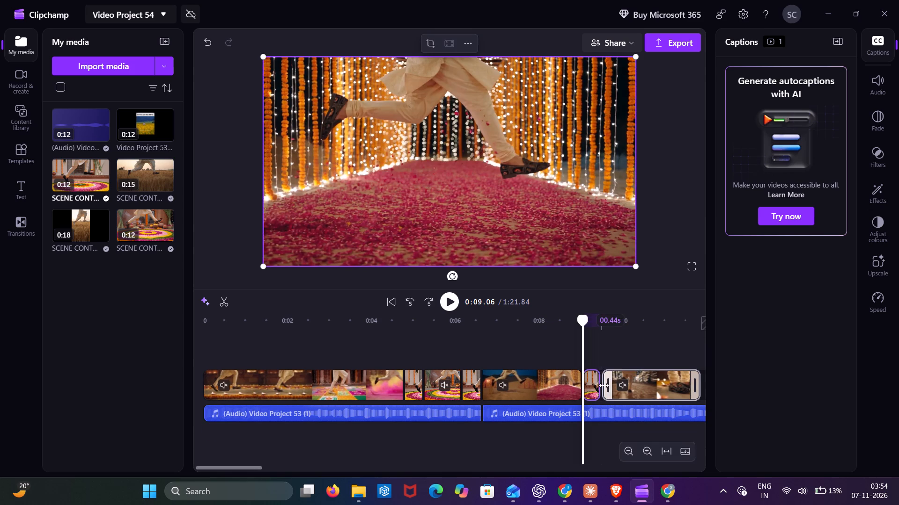
Replay from 0:08.76 full screen to check the cuts into and out of the trimmed rangoli clip.
left_click(604, 356)
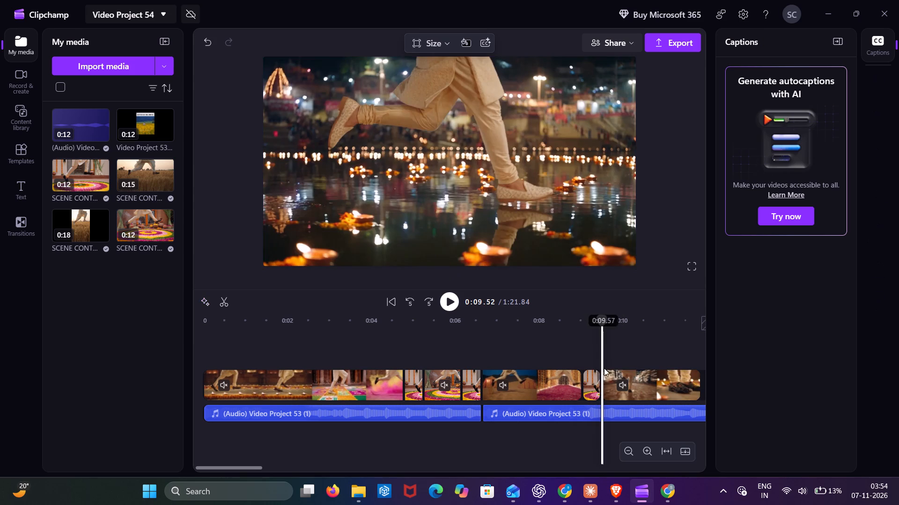
left_click(581, 350)
left_click(570, 352)
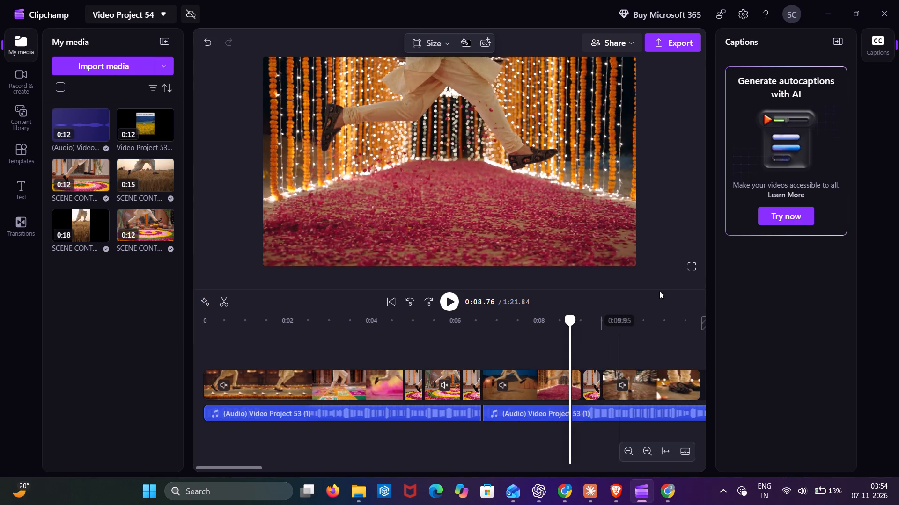
left_click(690, 263)
left_click(95, 456)
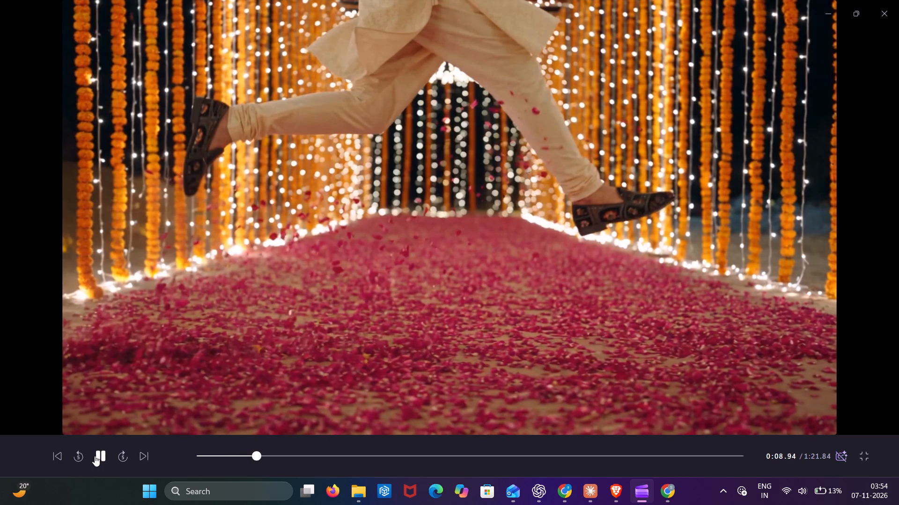
left_click(95, 456)
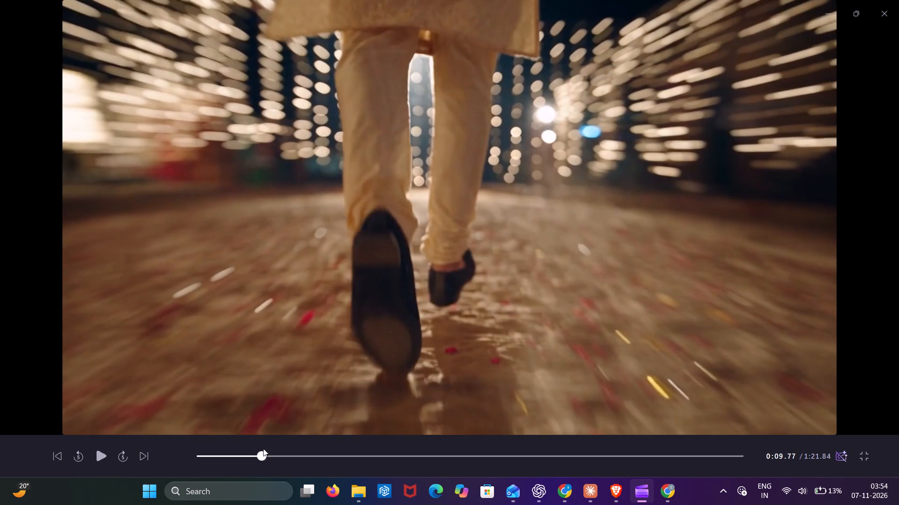
left_click(874, 447)
left_click(868, 450)
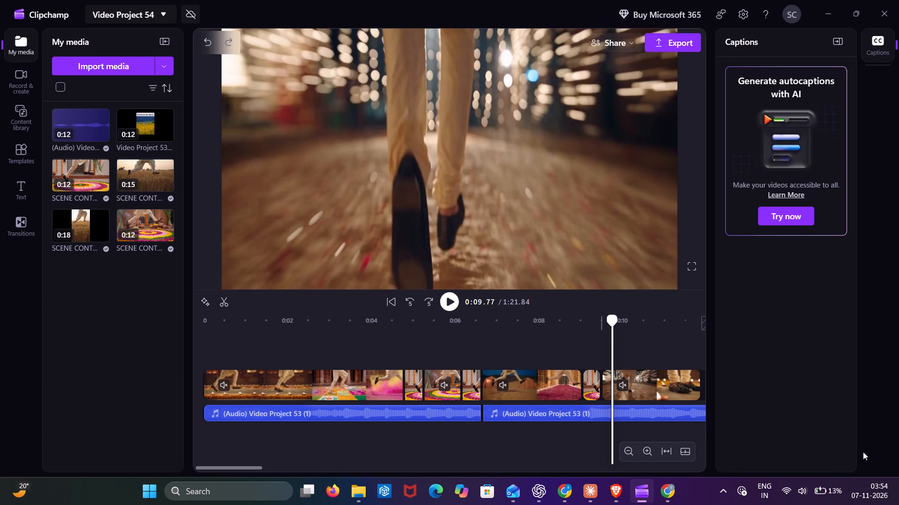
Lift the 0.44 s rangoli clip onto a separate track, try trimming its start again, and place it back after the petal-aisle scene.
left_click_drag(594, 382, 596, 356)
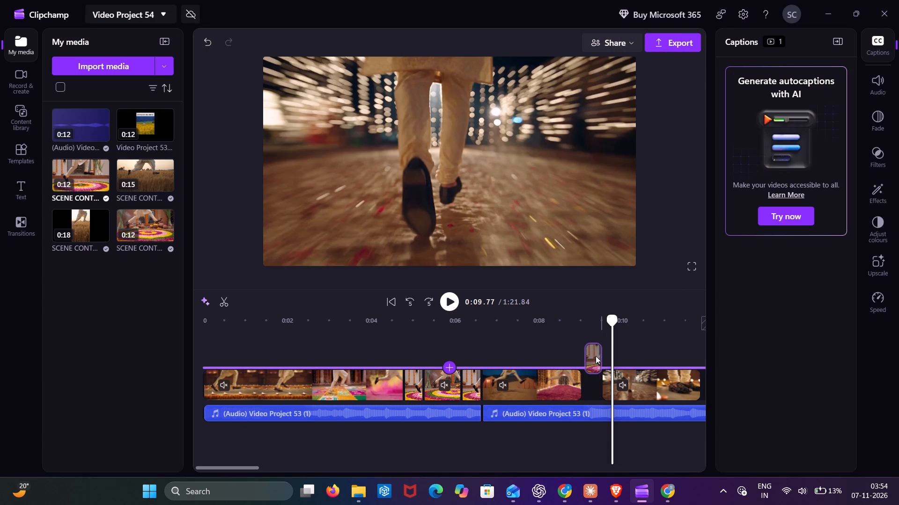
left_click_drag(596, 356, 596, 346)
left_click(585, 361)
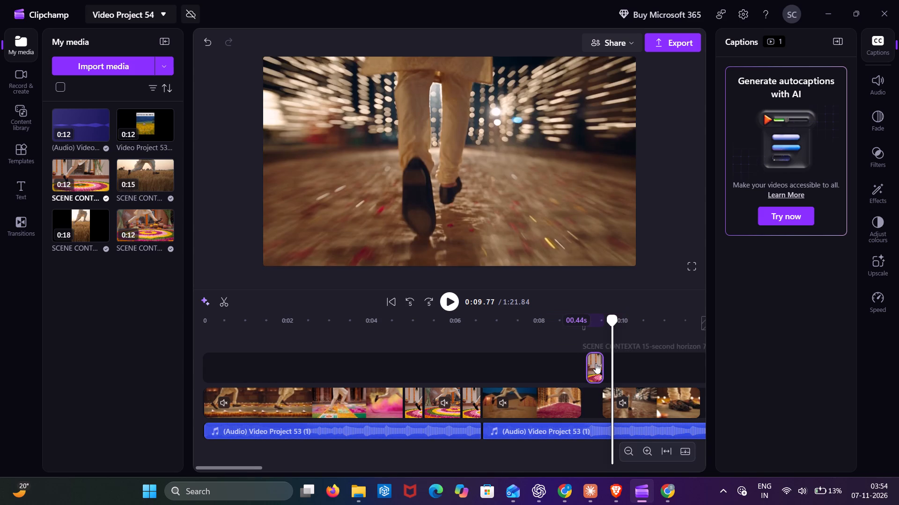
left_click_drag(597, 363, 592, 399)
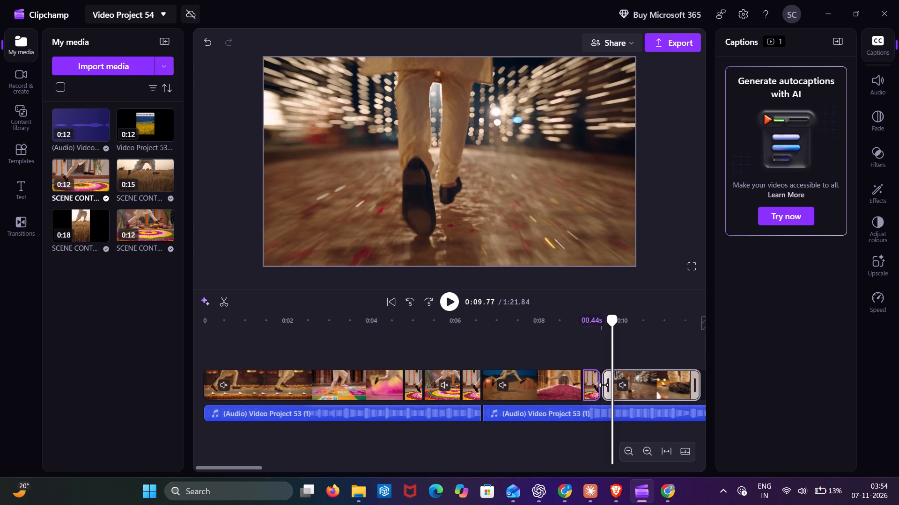
Close the small gap between the 0.44 s rangoli clip and the clip that follows it.
left_click(595, 343)
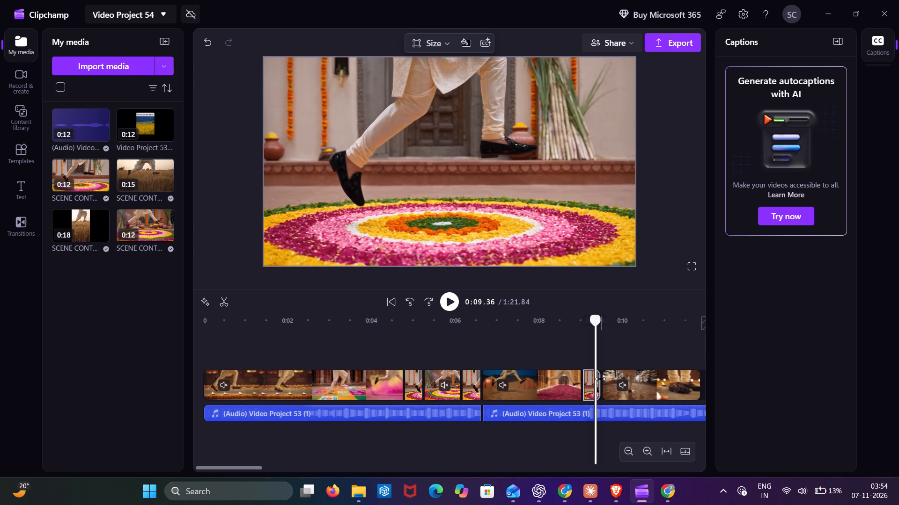
left_click(601, 381)
Replay from about 0:08.87 full screen, pausing frequently, to check the cuts between the petal-aisle scene, the rangoli clip and the night-run scene.
left_click(575, 351)
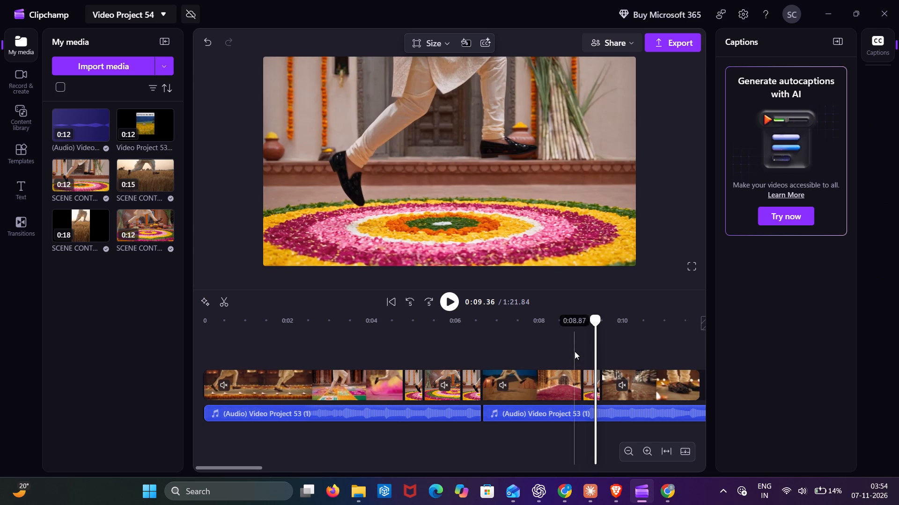
left_click(695, 272)
key("space")
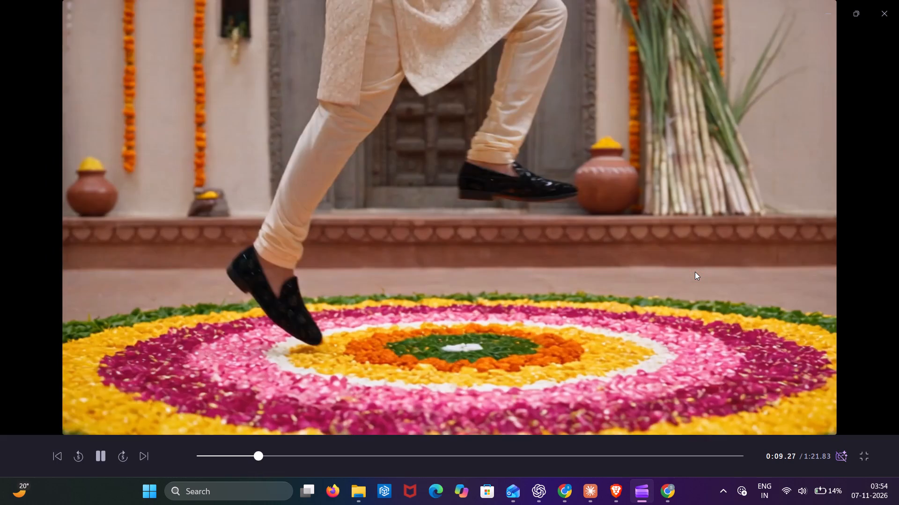
key("space")
key("space")
key("space")
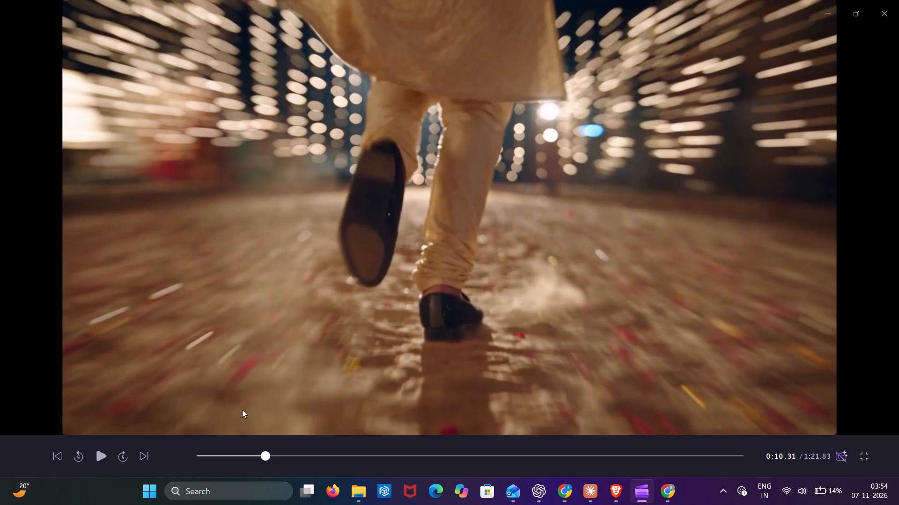
key("Left")
key("space")
key("space")
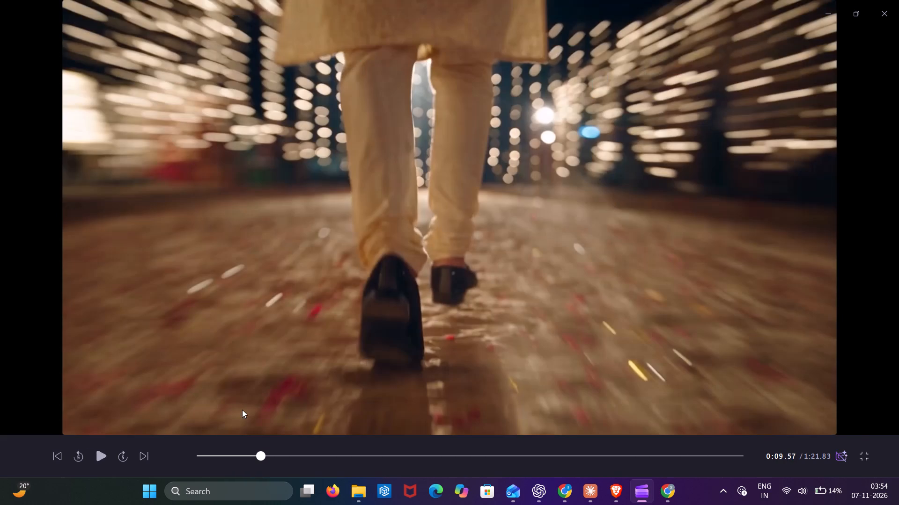
key("Left")
key("space")
key("space")
key("space")
key("space")
key("space")
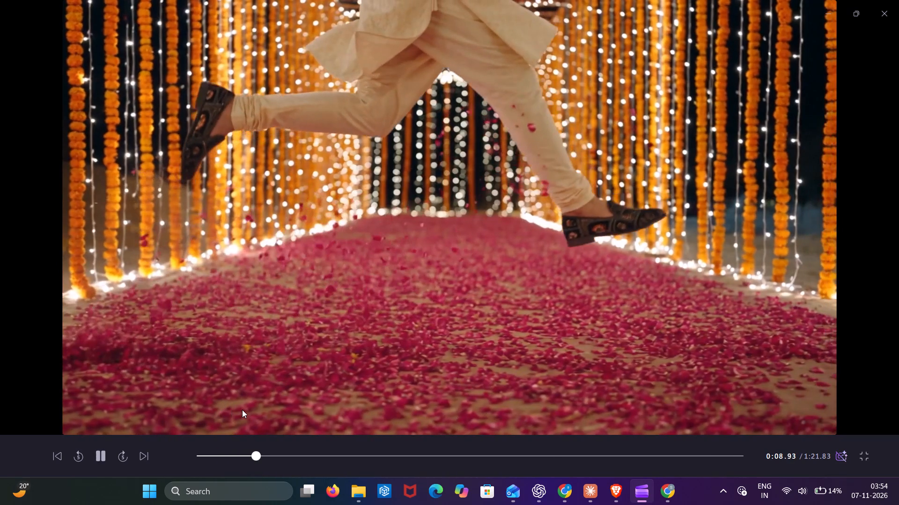
key("space")
key("space")
key("space")
key("space")
key("space")
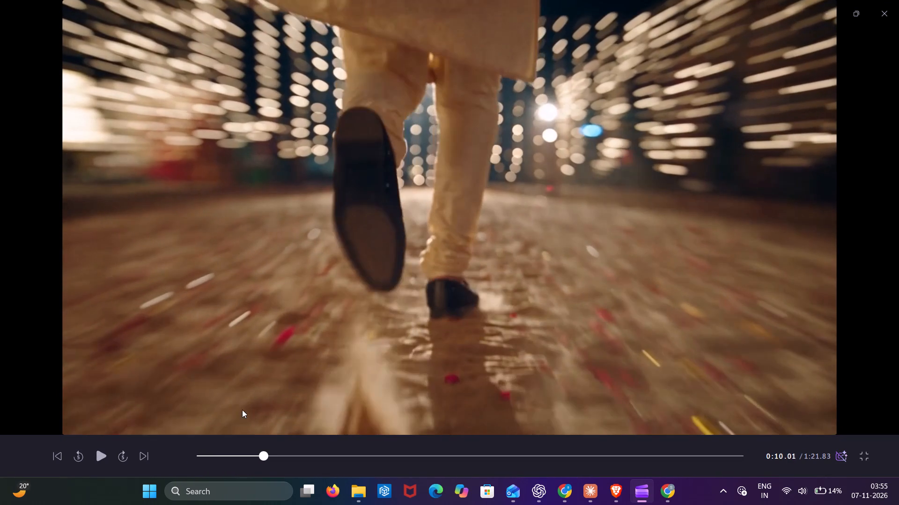
left_click(869, 458)
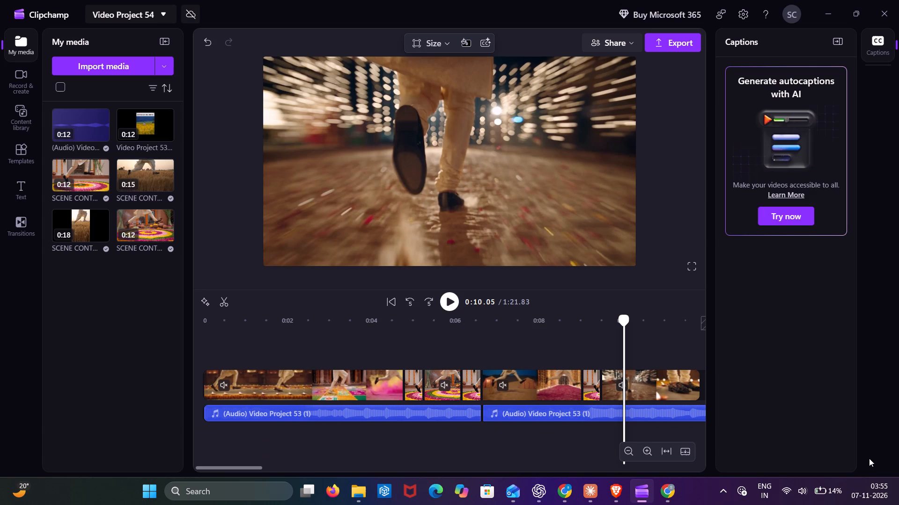
Lift the 0.44 s rangoli clip after the petal-aisle scene onto a separate track above the main video track.
left_click_drag(587, 384, 587, 342)
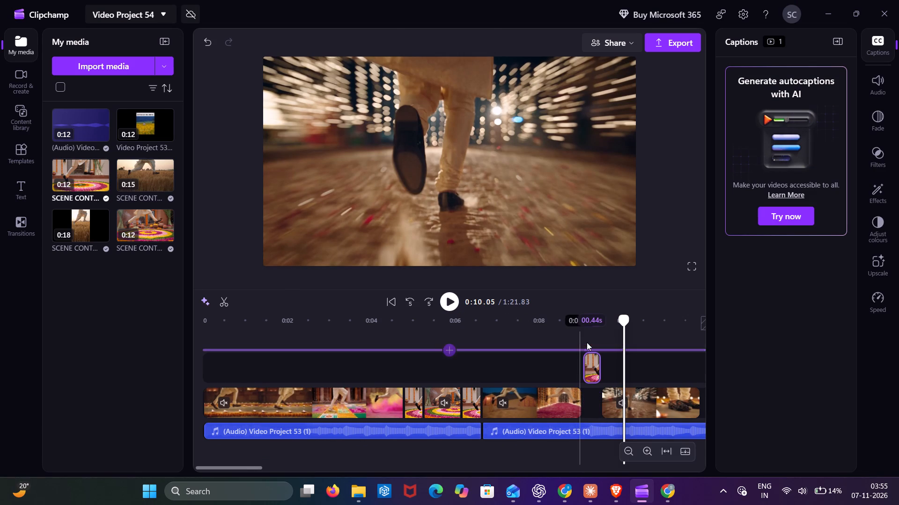
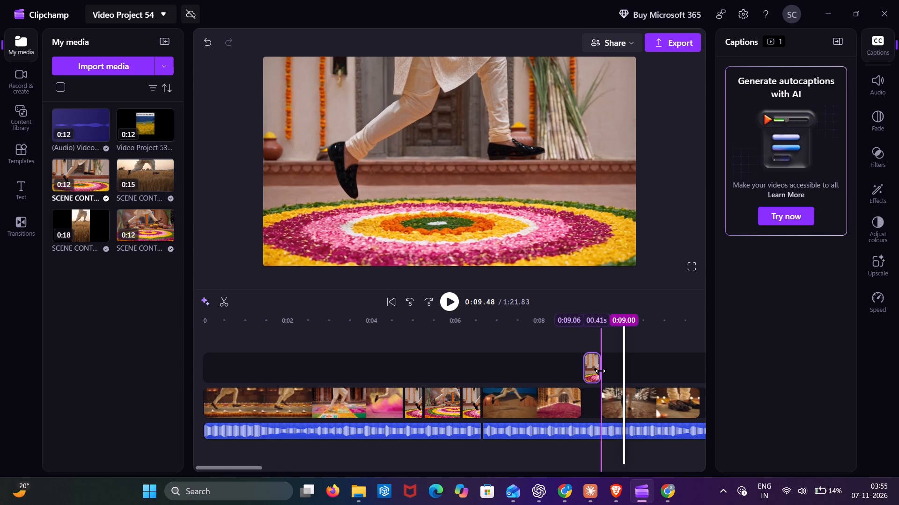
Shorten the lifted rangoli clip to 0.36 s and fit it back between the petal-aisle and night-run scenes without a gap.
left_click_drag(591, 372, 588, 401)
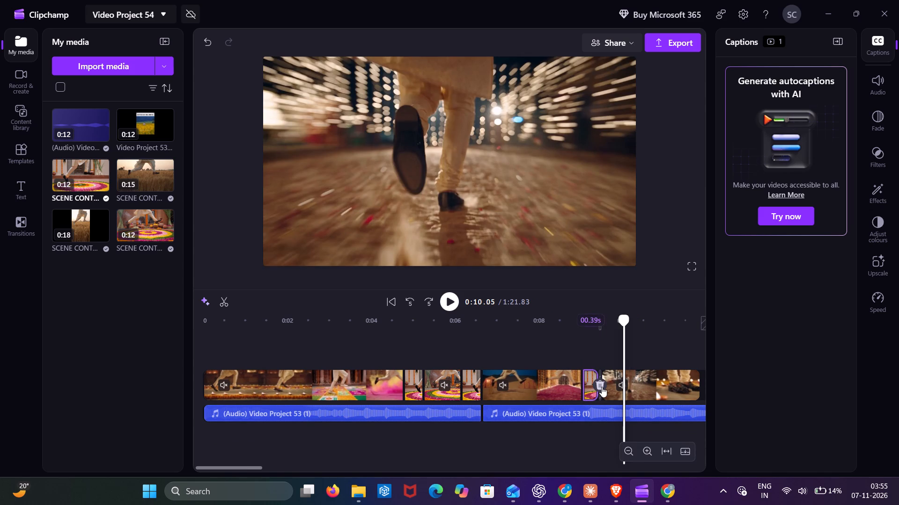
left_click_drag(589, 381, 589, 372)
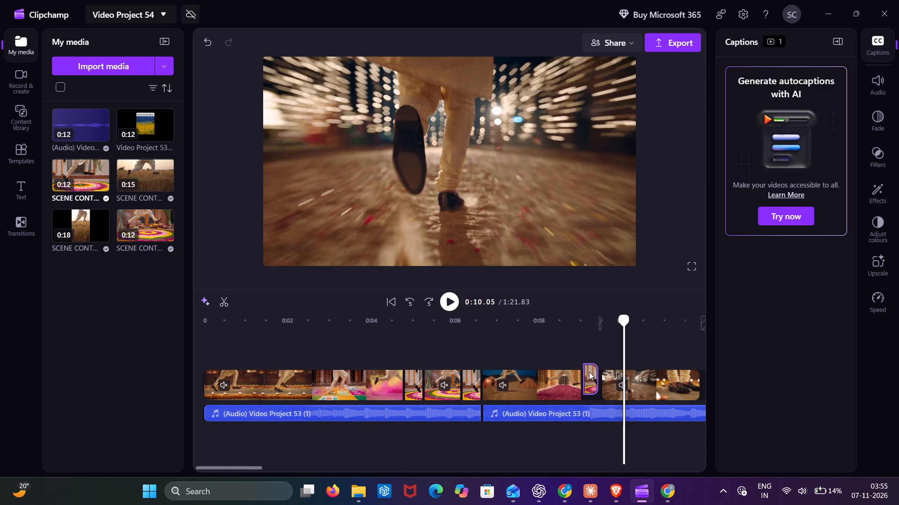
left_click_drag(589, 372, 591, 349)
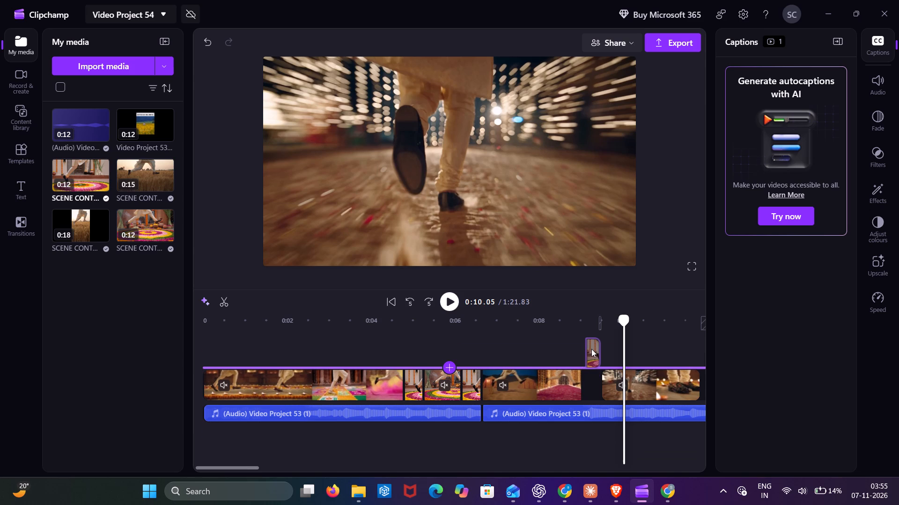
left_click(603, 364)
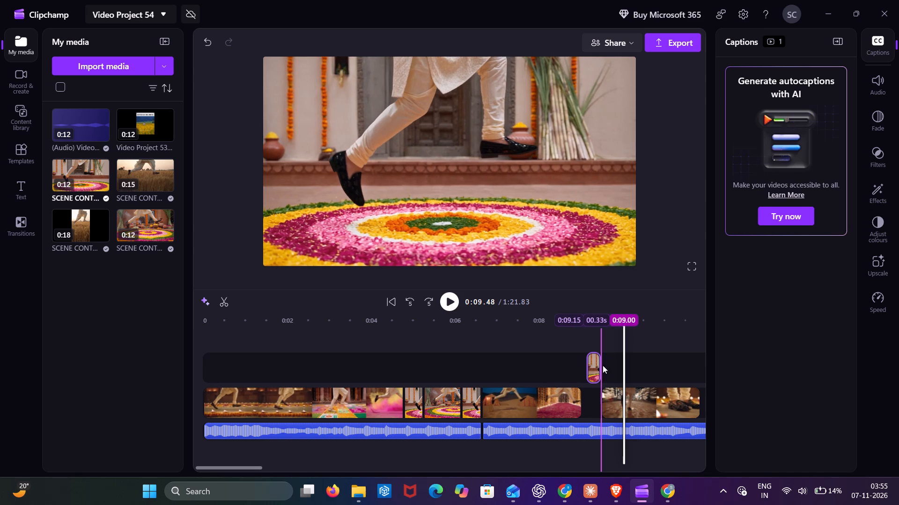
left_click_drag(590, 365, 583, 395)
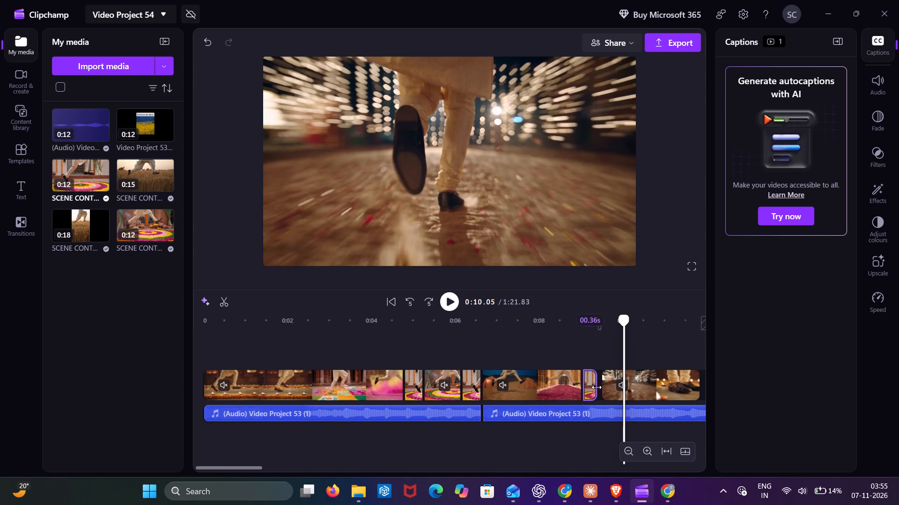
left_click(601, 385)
Replay full screen from about 0:08.78 to check the cuts around the shortened rangoli clip.
left_click(571, 341)
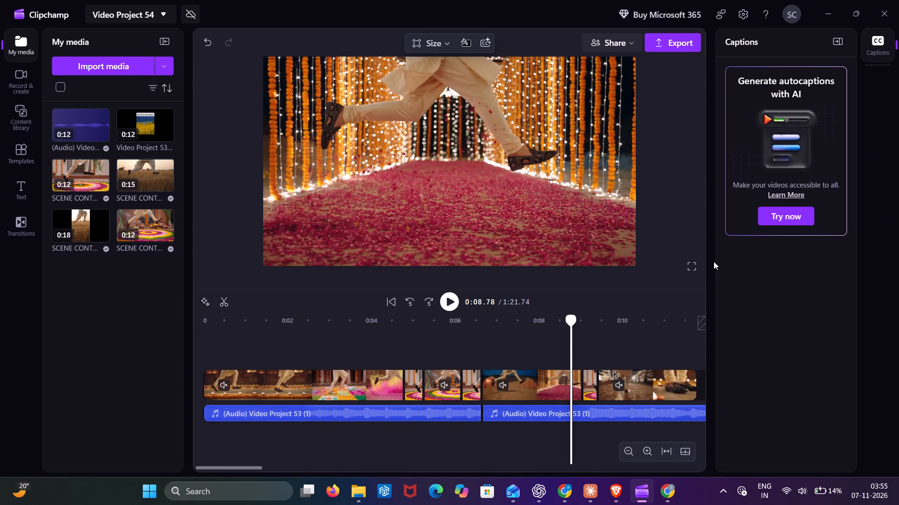
left_click(686, 269)
key("space")
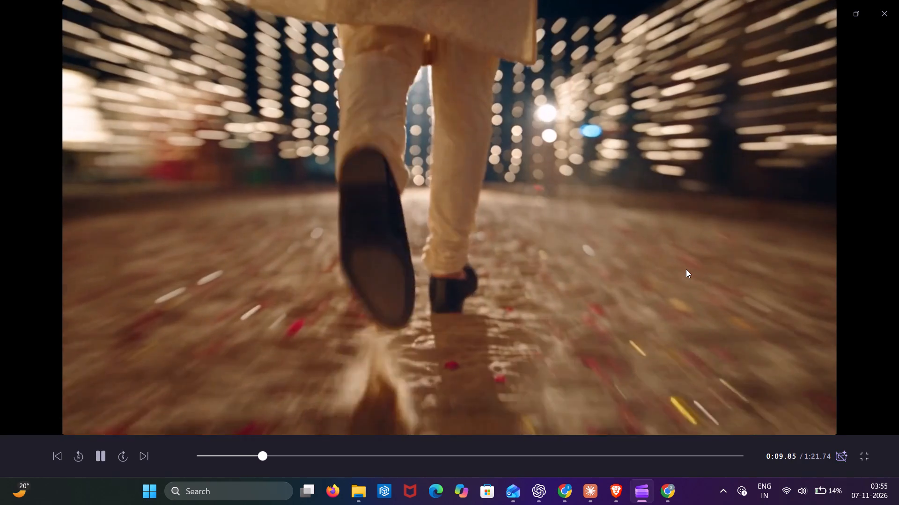
key("space")
left_click(866, 457)
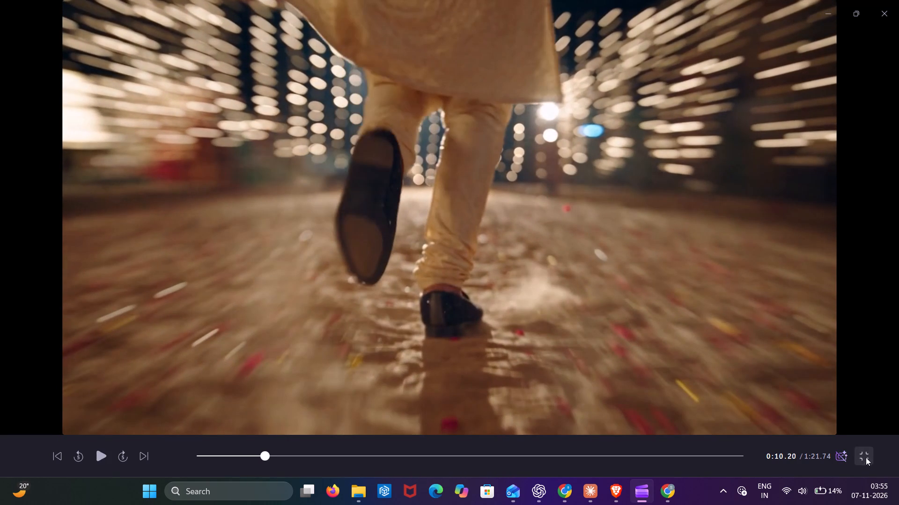
Lift the rangoli clip onto a separate track, extend its end to 0.46 s, and return it directly after the petal-aisle scene.
left_click_drag(593, 389, 592, 340)
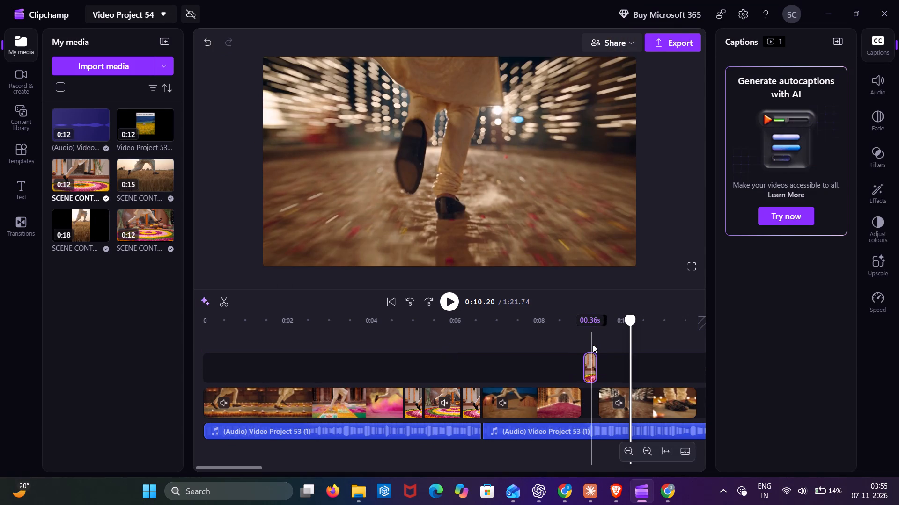
left_click_drag(597, 364, 601, 364)
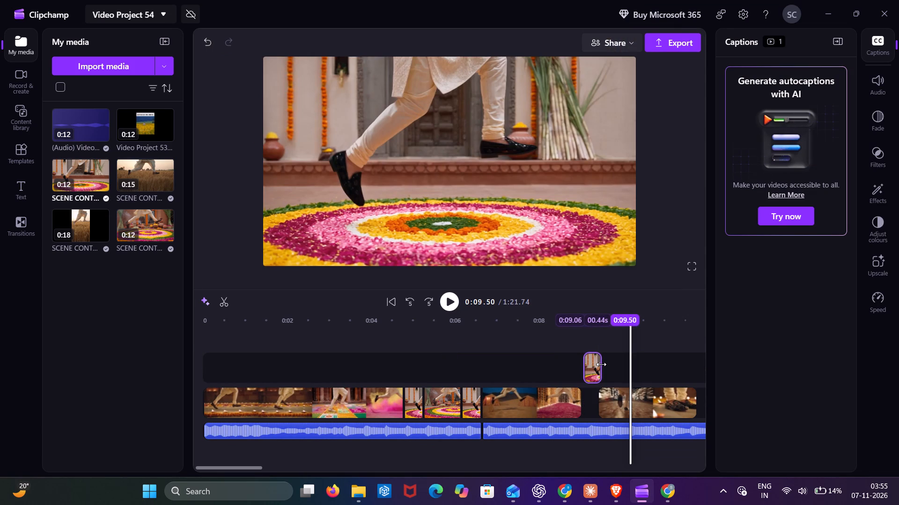
left_click_drag(601, 364, 602, 365)
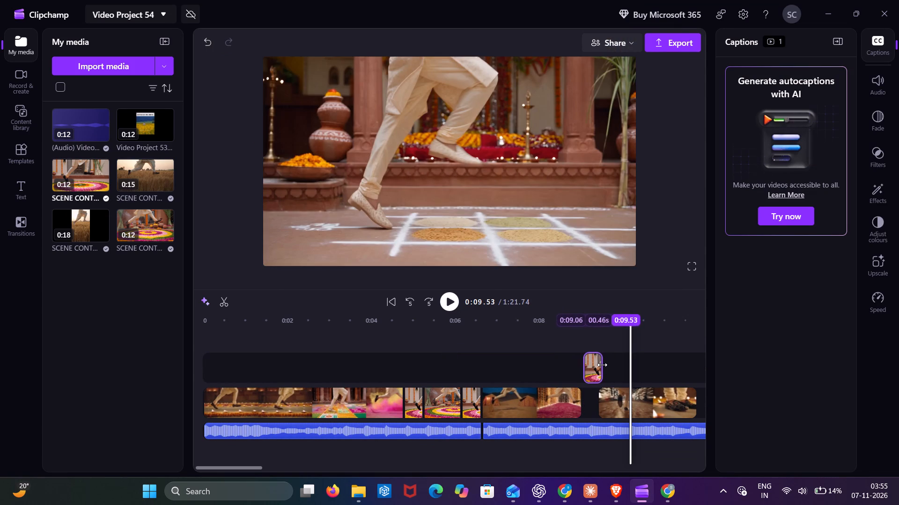
left_click_drag(602, 365, 601, 366)
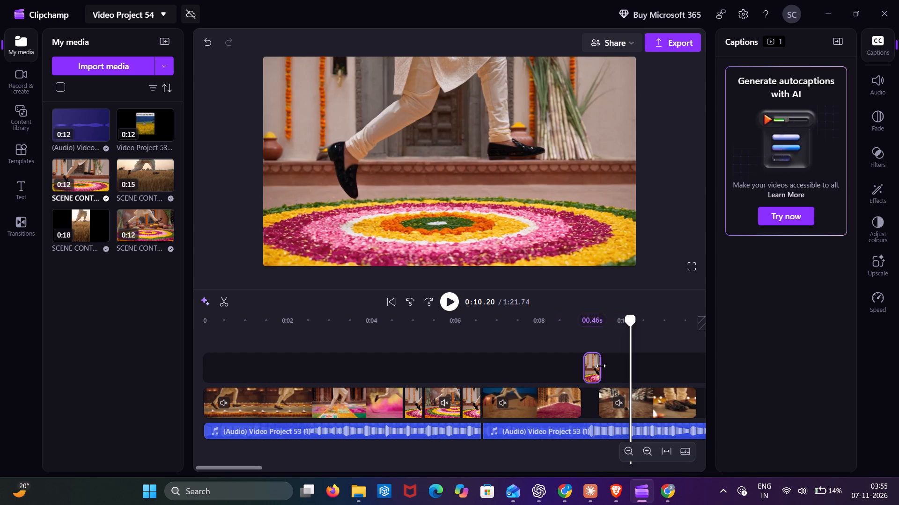
left_click_drag(590, 365, 597, 361)
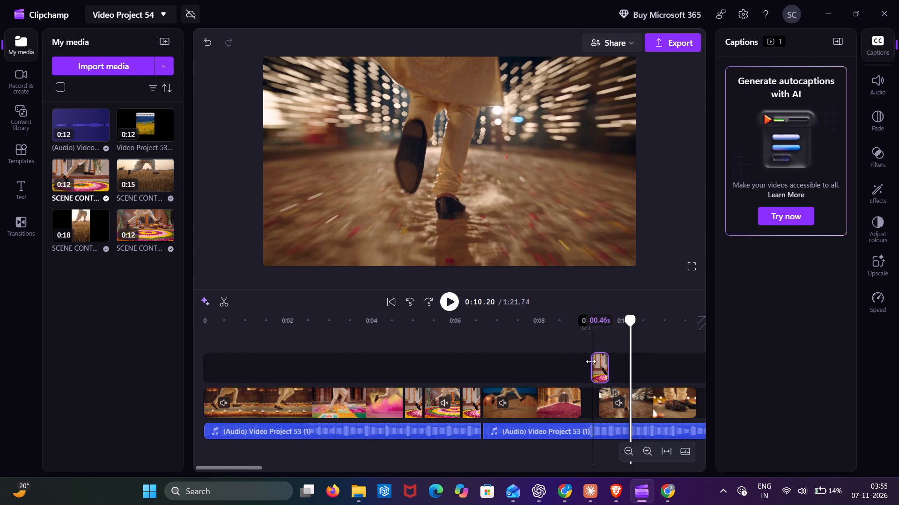
left_click(589, 362)
left_click_drag(602, 361, 595, 391)
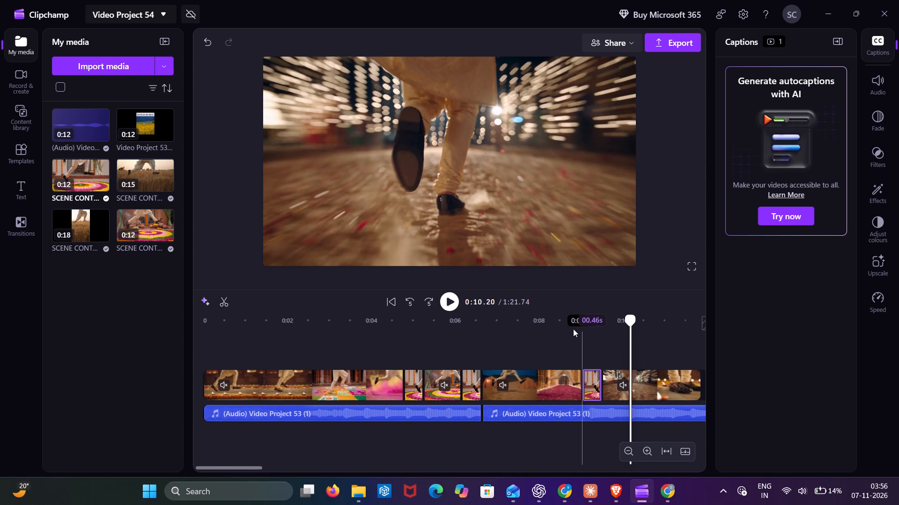
Replay and scrub between about 0:08.8 and 0:09.6 to check the cuts into and out of the rangoli clip.
left_click(573, 328)
left_click(455, 308)
left_click(455, 308)
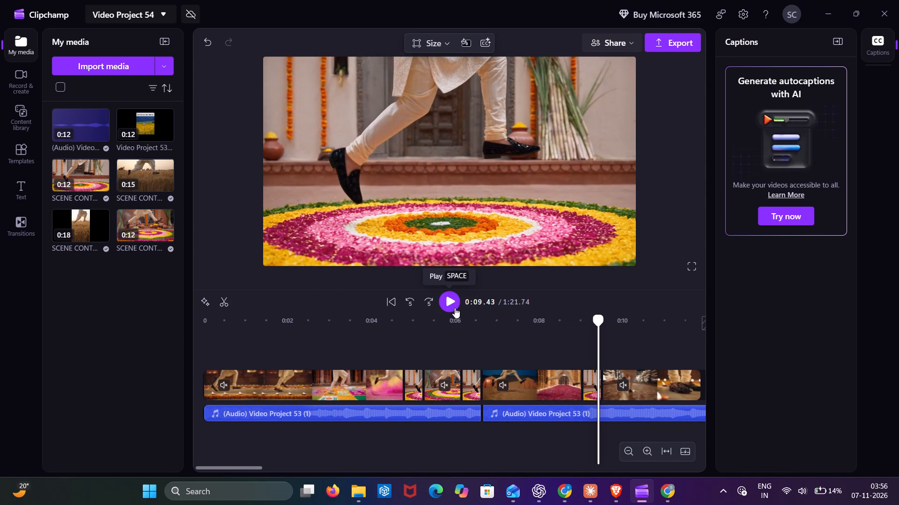
double_click(455, 308)
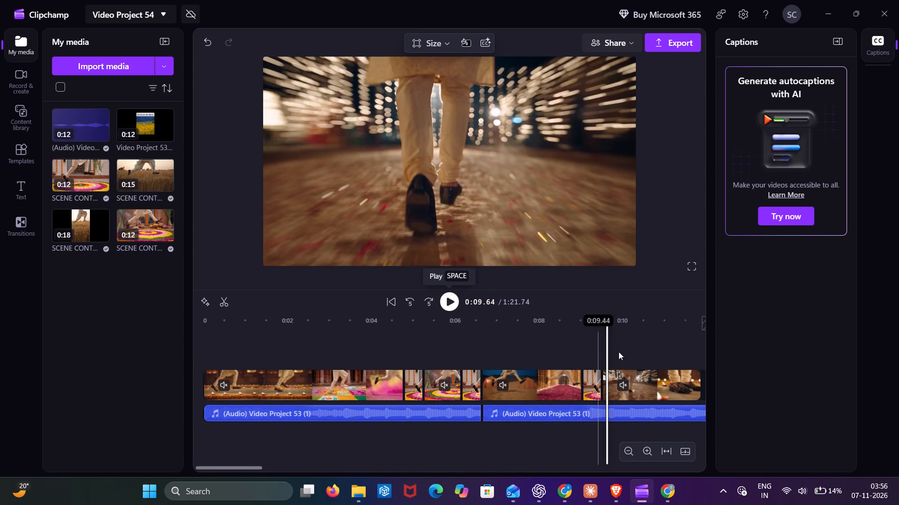
left_click(603, 320)
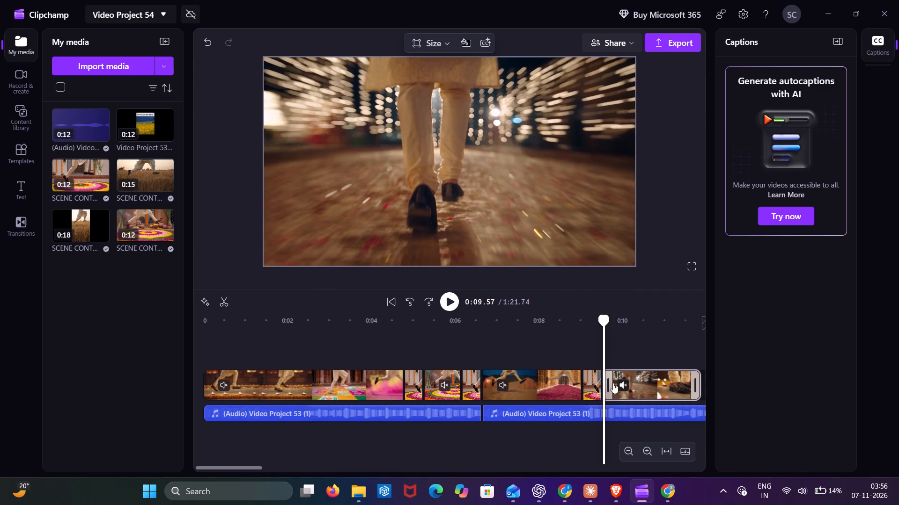
left_click_drag(603, 316, 582, 325)
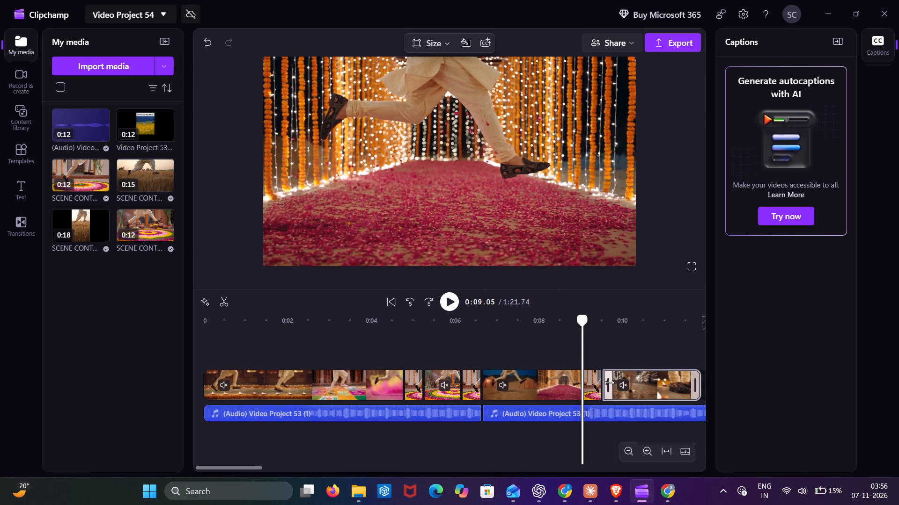
Trim the start of the night-run clip so it lasts 2.30 s, and close the gap left before it.
left_click(606, 383)
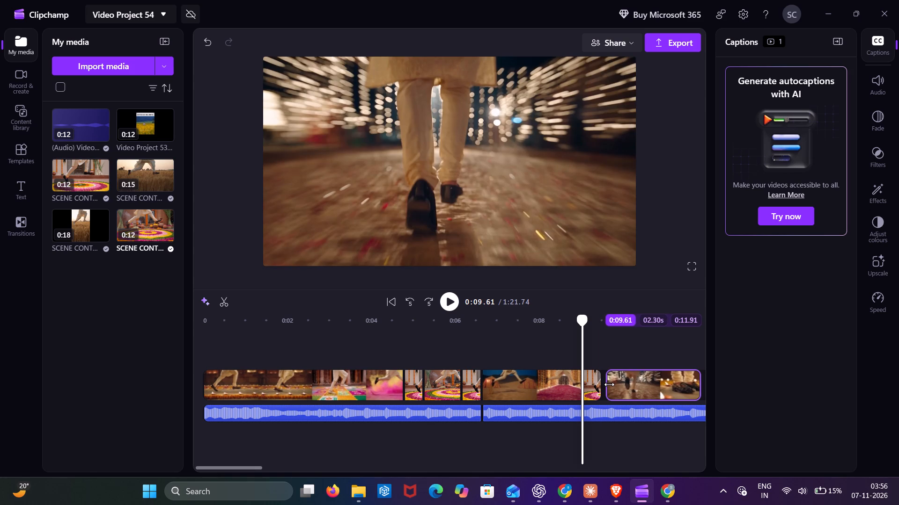
left_click(602, 382)
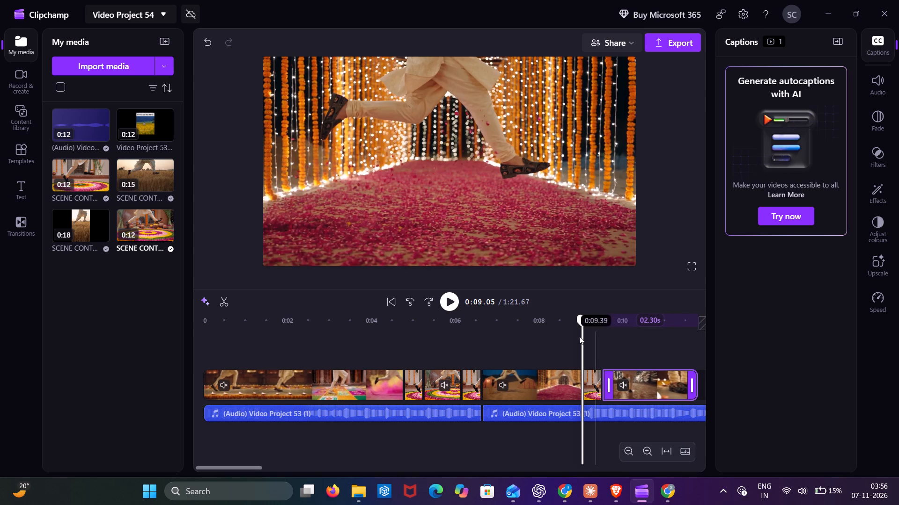
Play from 0:09.05 past the end of the edited sequence, then replay from the beginning to check cuts and sound.
left_click(448, 307)
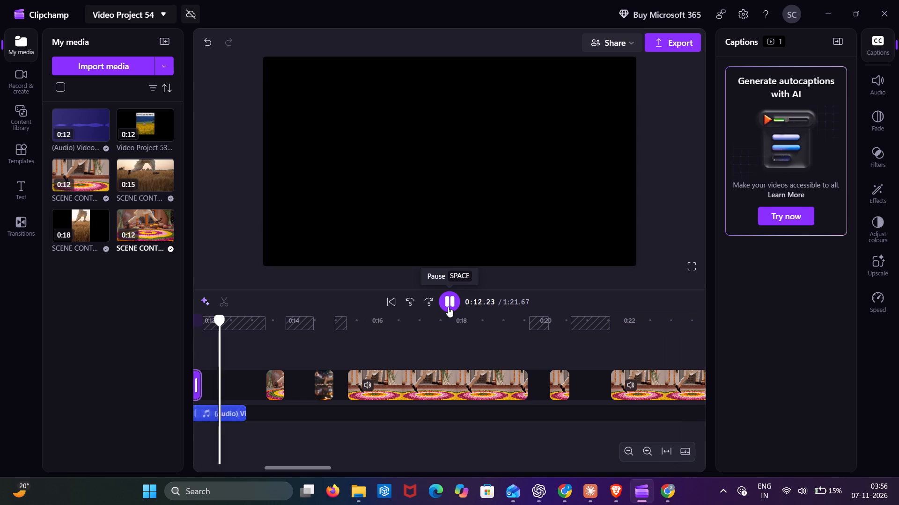
left_click(448, 307)
scroll(441, 355, "right", 8)
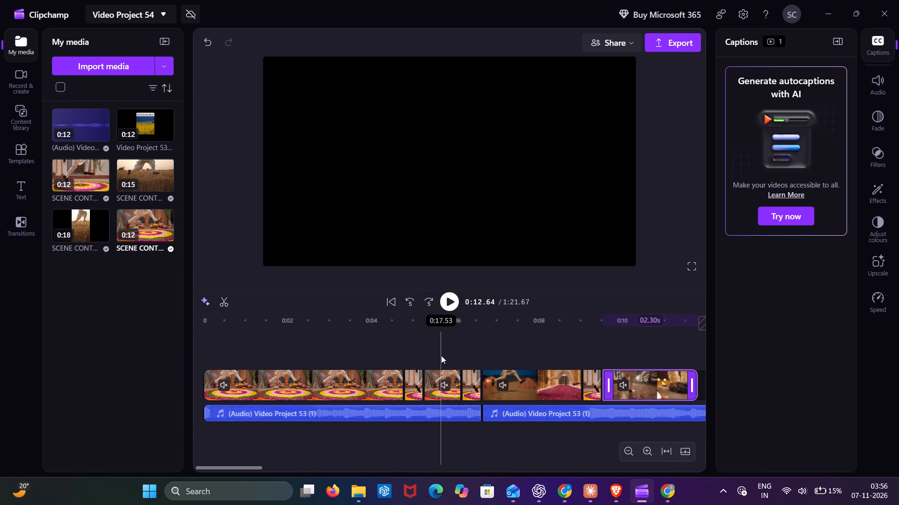
left_click(189, 342)
left_click(203, 344)
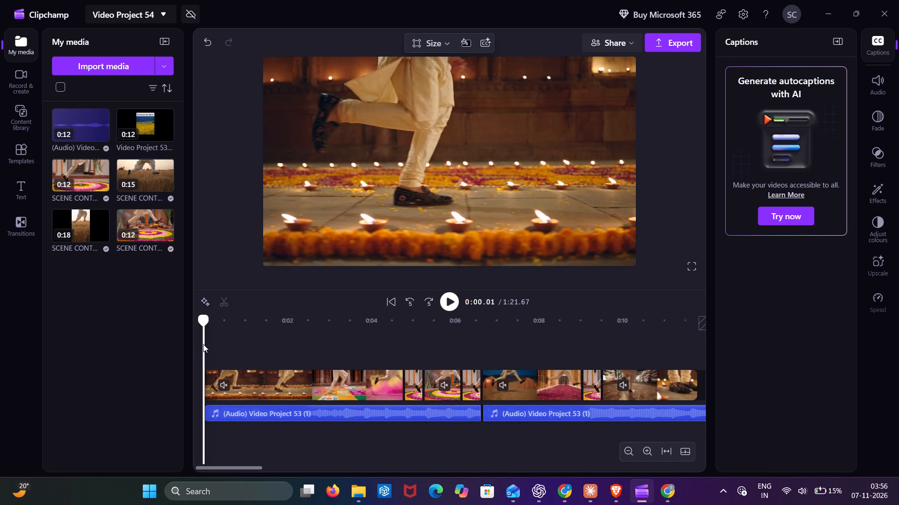
left_click(454, 305)
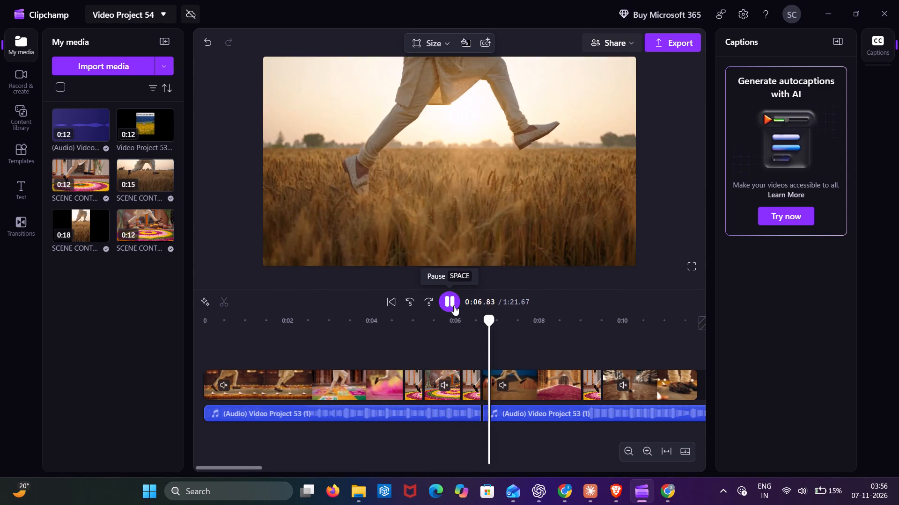
key("space")
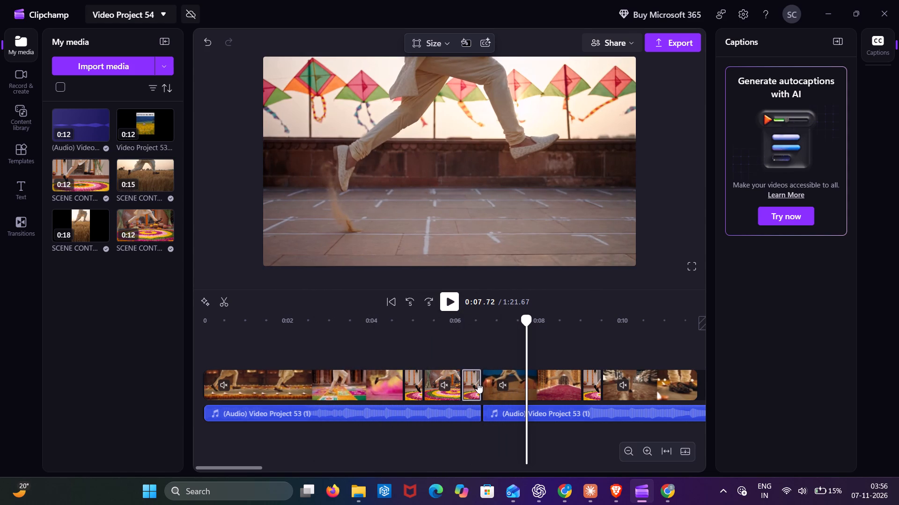
Mute the two short rangoli clips, 0.48 s and 0.46 s long, located between about 0:04.8 and 0:06.6.
left_click(473, 384)
left_click(884, 81)
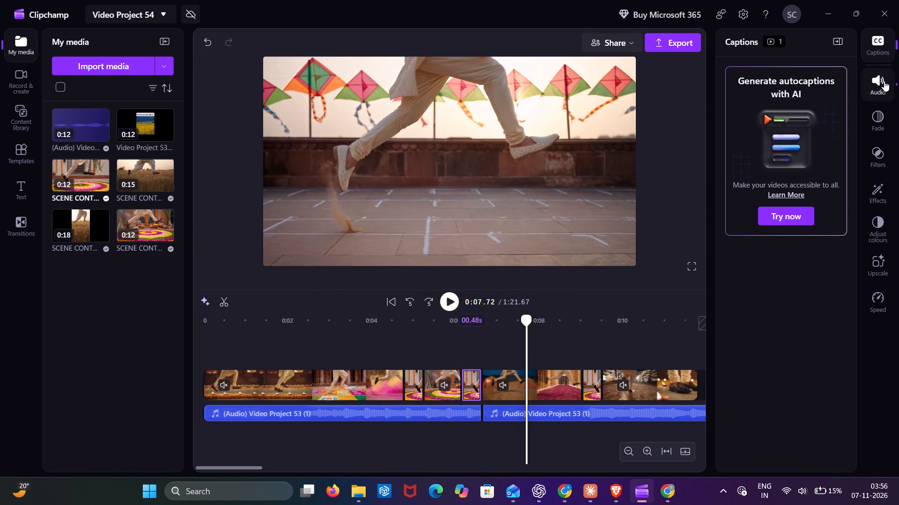
left_click(734, 90)
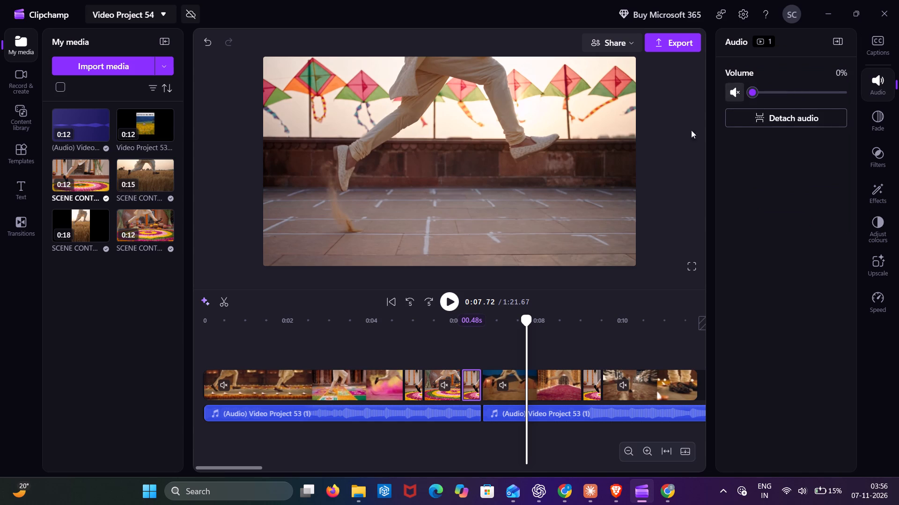
left_click(420, 377)
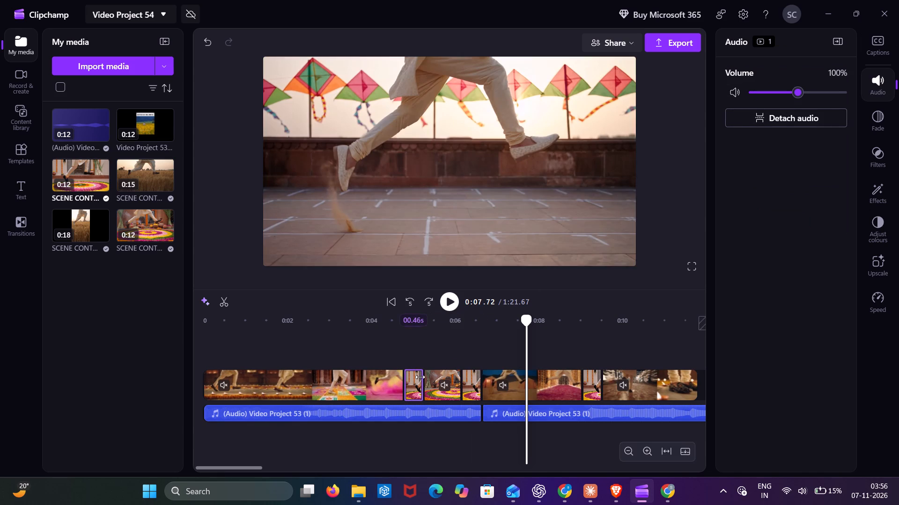
left_click(728, 84)
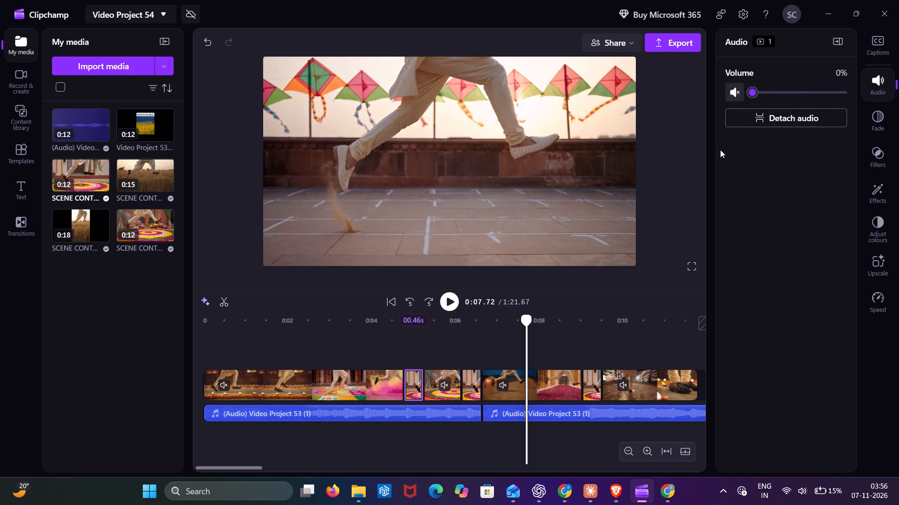
Check the volume settings of the rangoli clip after the petal-aisle scene, the night-run clip and the other main video clips.
left_click(594, 382)
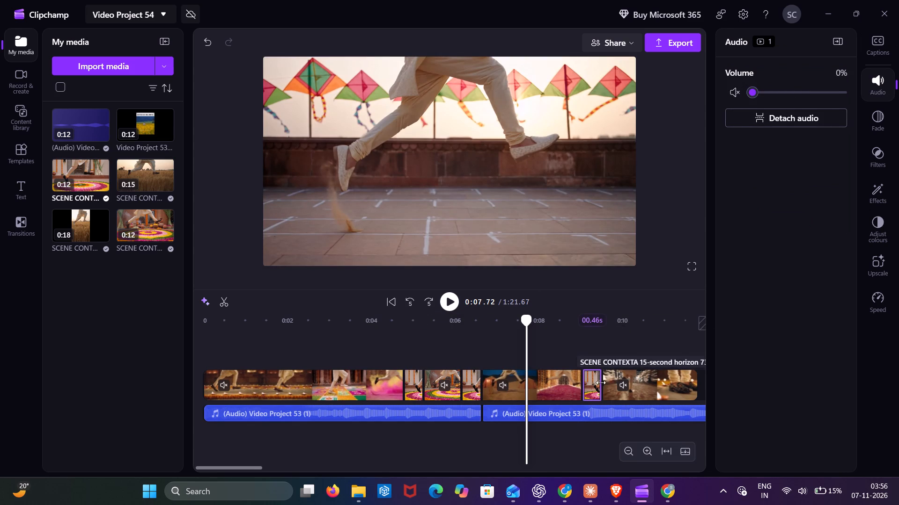
left_click(621, 384)
left_click(621, 384)
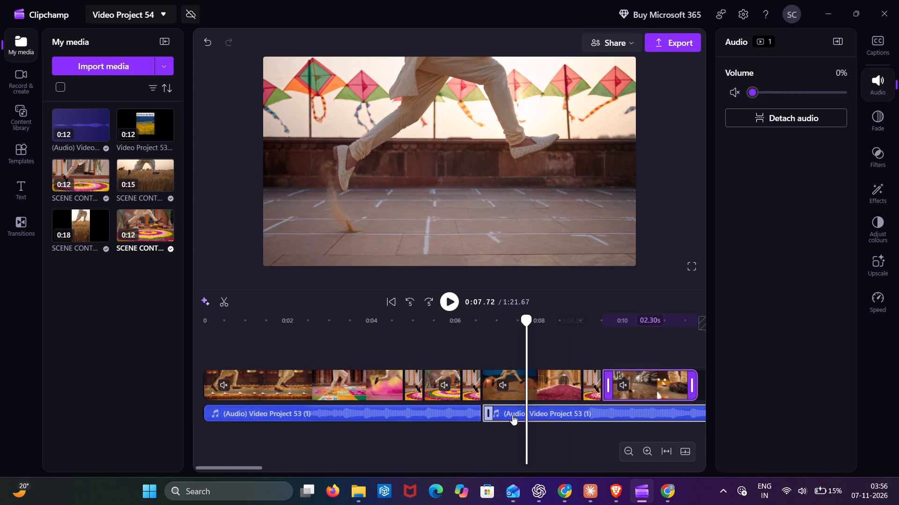
left_click(521, 396)
left_click(383, 396)
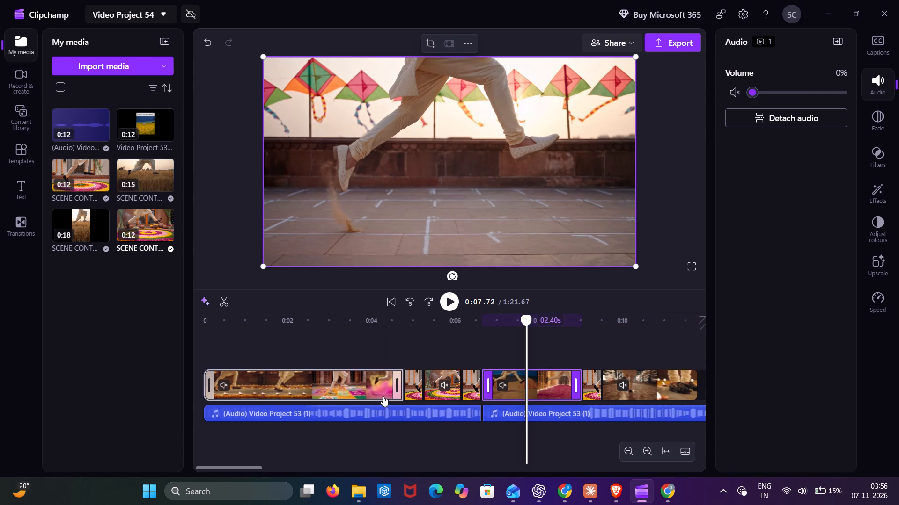
Play the whole edited sequence from the beginning through the end of the Video Project 53 audio.
left_click(196, 360)
key("space")
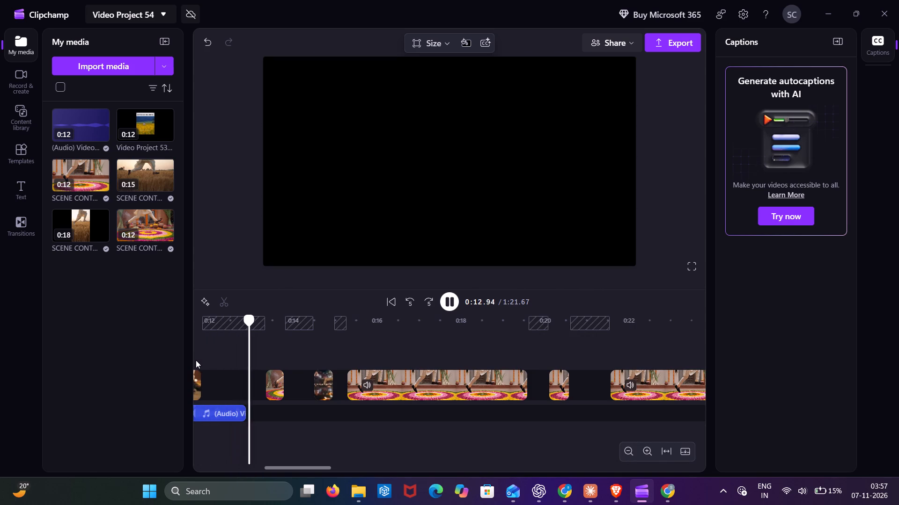